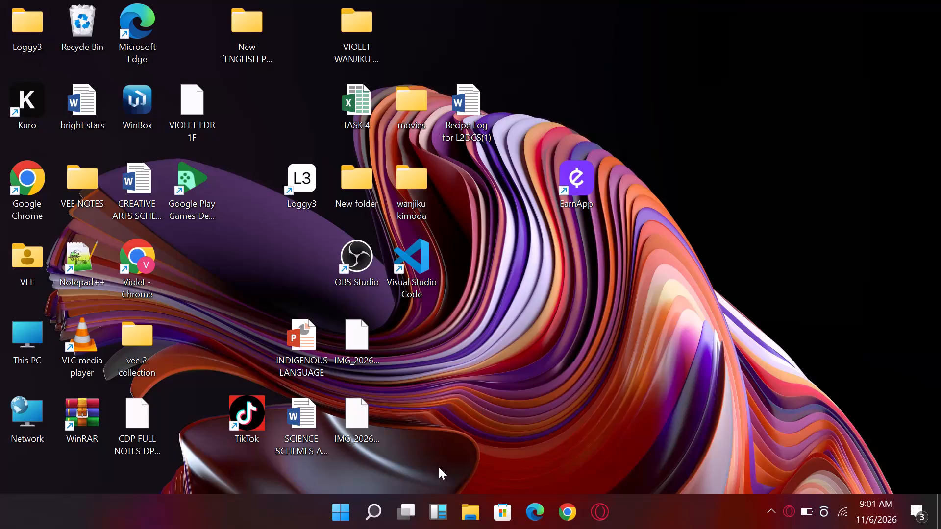
# Search for Excel 2016, launch it and create a blank workbook.
pyautogui.tripleClick(370, 500)
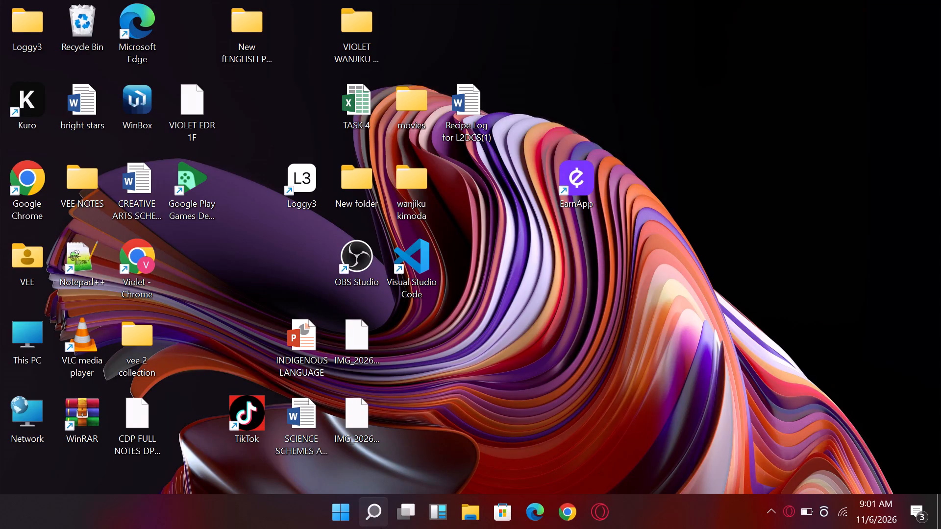
pyautogui.click(378, 513)
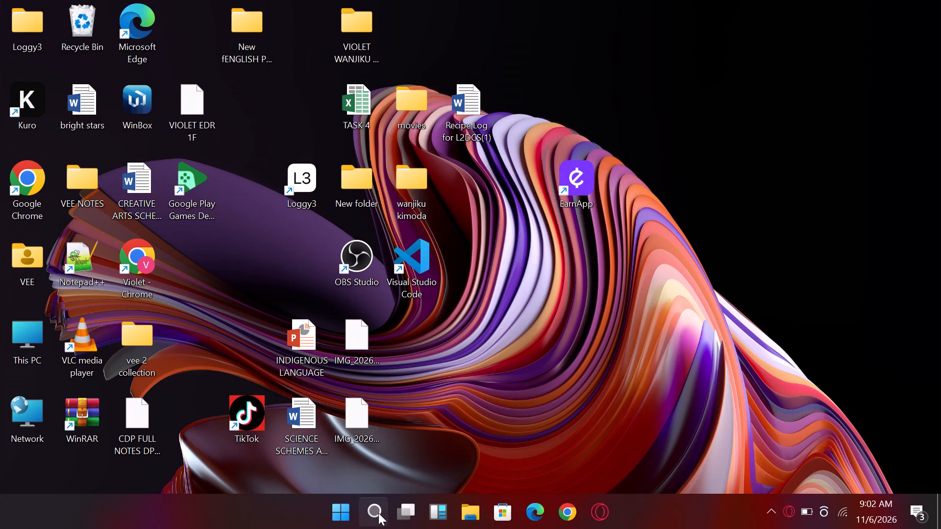
pyautogui.doubleClick(378, 513)
pyautogui.doubleClick(378, 513)
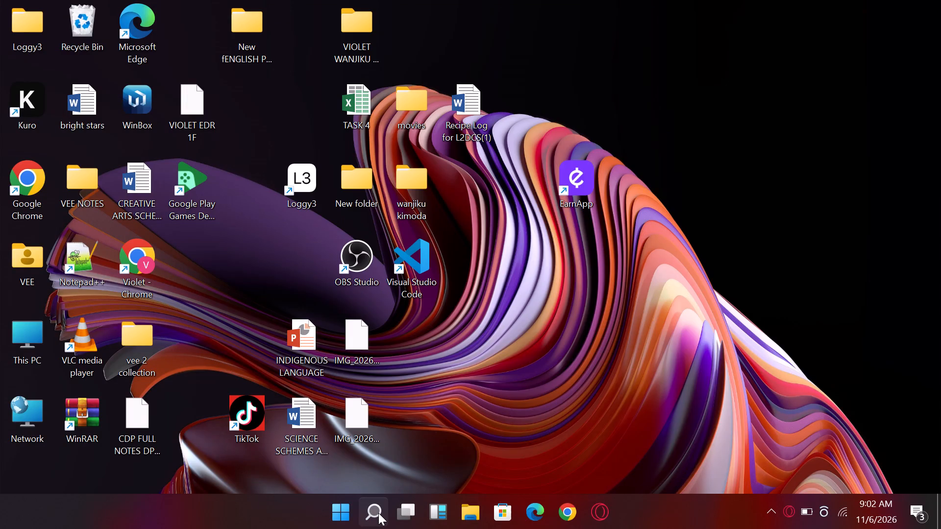
pyautogui.click(378, 513)
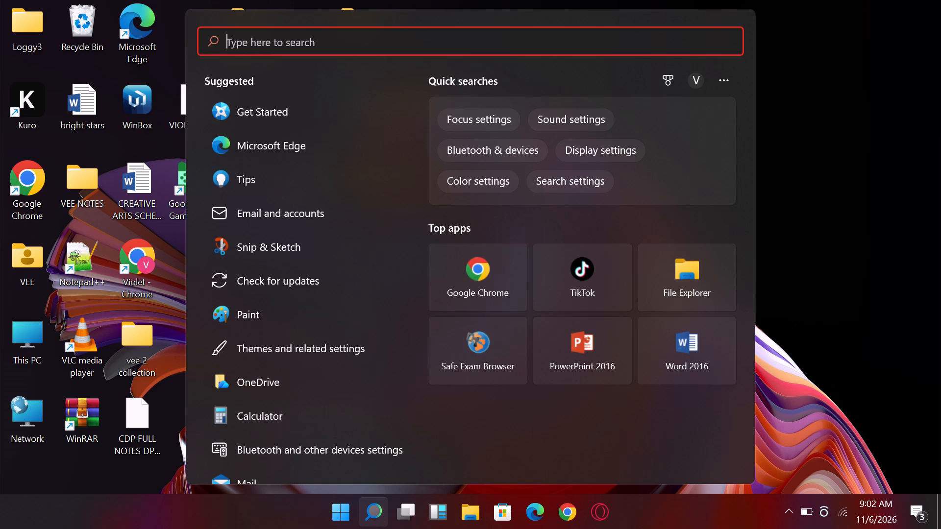
pyautogui.write('EXC')
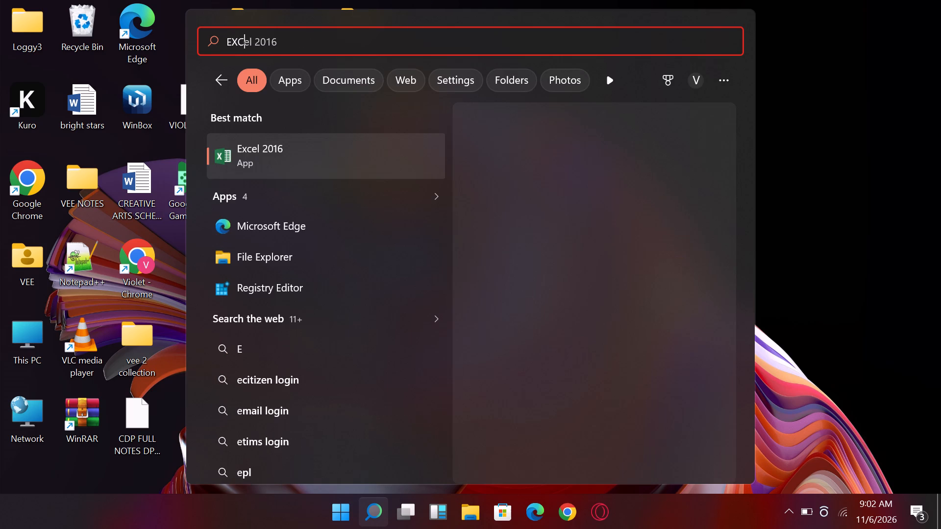
pyautogui.doubleClick(303, 160)
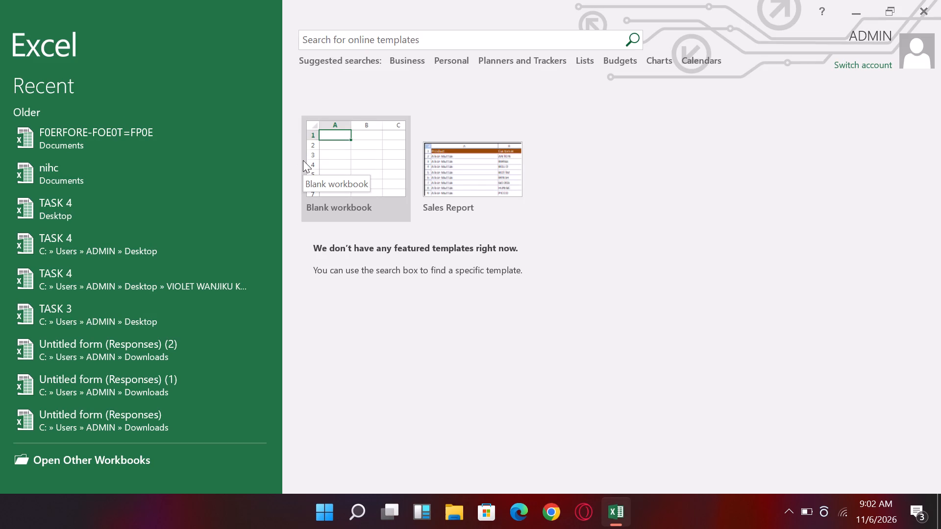
pyautogui.click(345, 164)
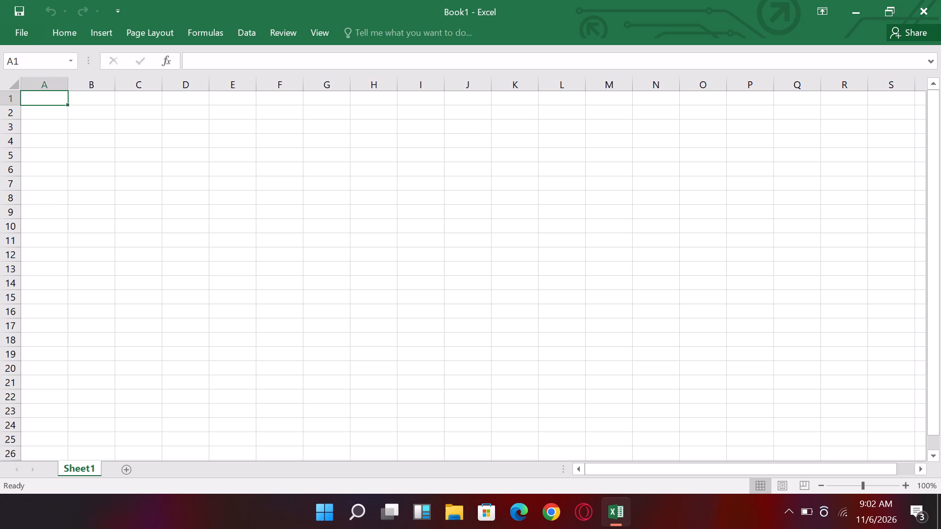
# Rename the worksheet Sheet1 as SALARY SHEET.
pyautogui.doubleClick(85, 463)
pyautogui.write('SA')
pyautogui.write('LARY')
pyautogui.press('space')
pyautogui.write('HEE')
pyautogui.press('BackSpace')
pyautogui.press('BackSpace')
pyautogui.press('BackSpace')
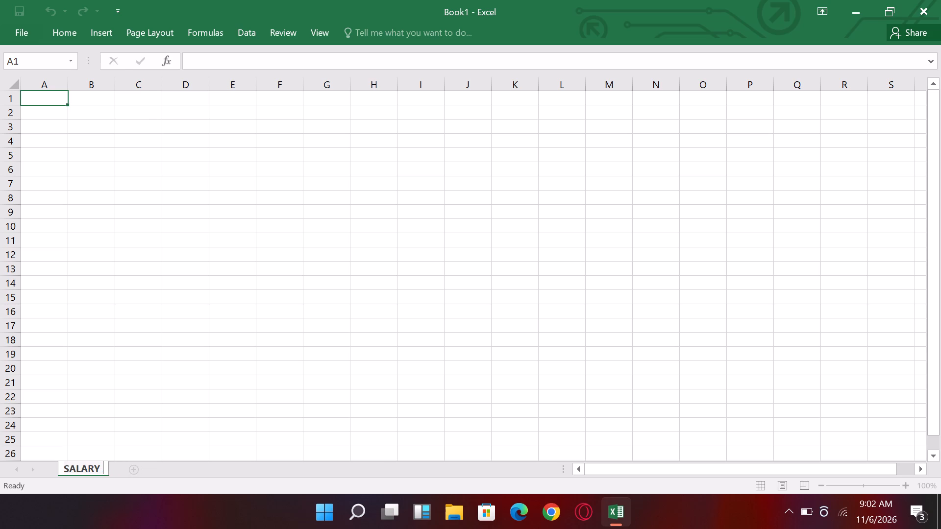
pyautogui.write('SHEET')
pyautogui.press('Return')
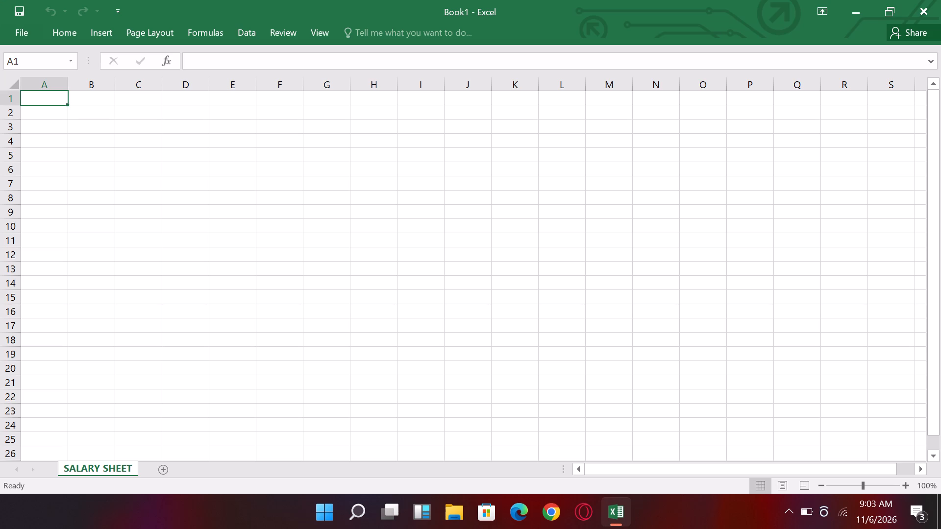
# Enter the title COMPANY SALARY SHEET in cell A1.
pyautogui.press('c')
pyautogui.write('OM')
pyautogui.write('PANY SALA')
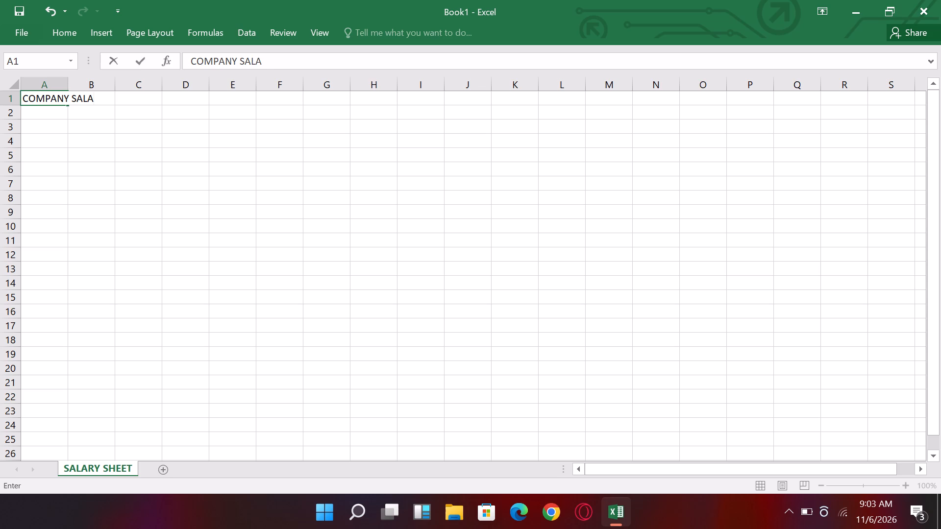
pyautogui.write('RY')
pyautogui.press('space')
pyautogui.write('SHEET')
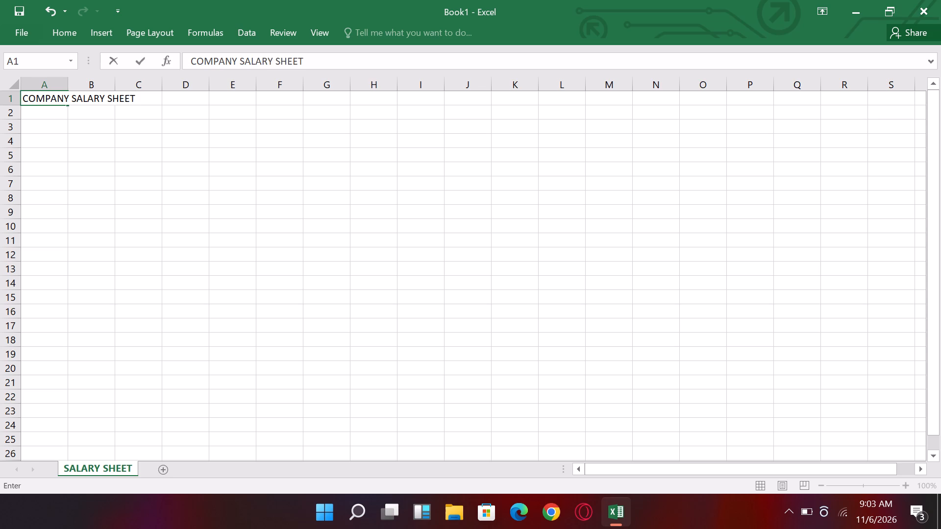
pyautogui.press('Return')
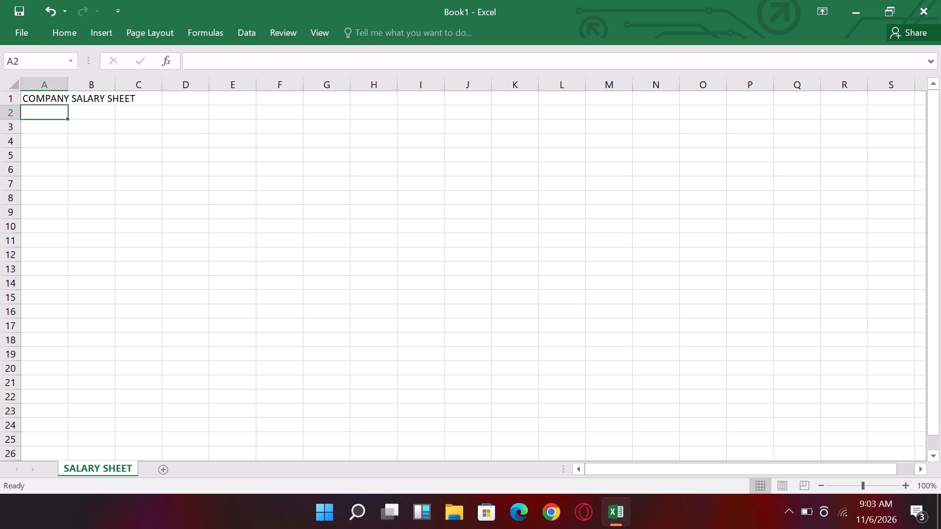
# Widen column A so that the title in A1 fits within it.
pyautogui.moveTo(68, 85); pyautogui.dragTo(154, 99)
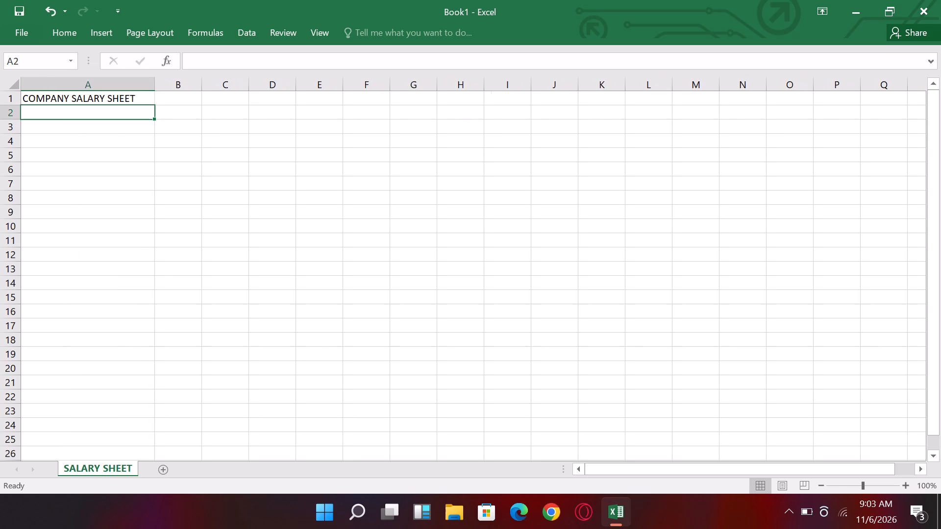
pyautogui.click(168, 100)
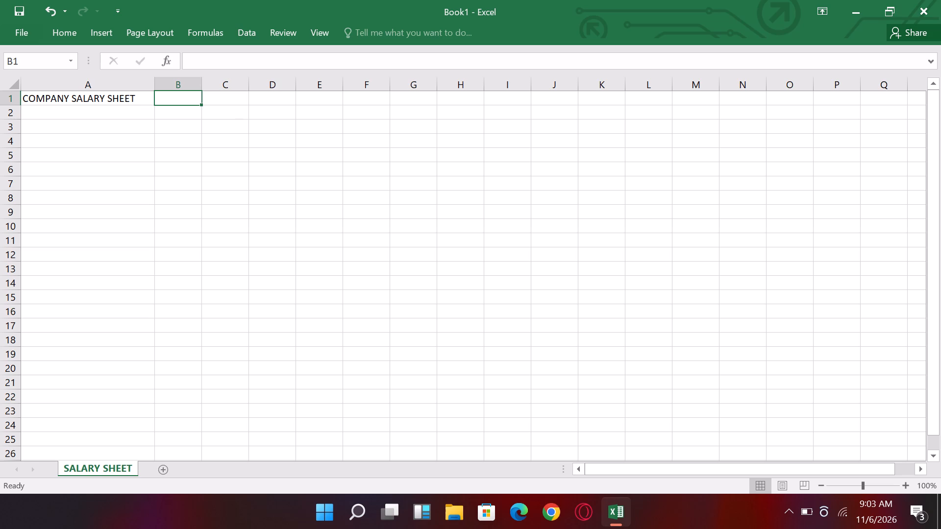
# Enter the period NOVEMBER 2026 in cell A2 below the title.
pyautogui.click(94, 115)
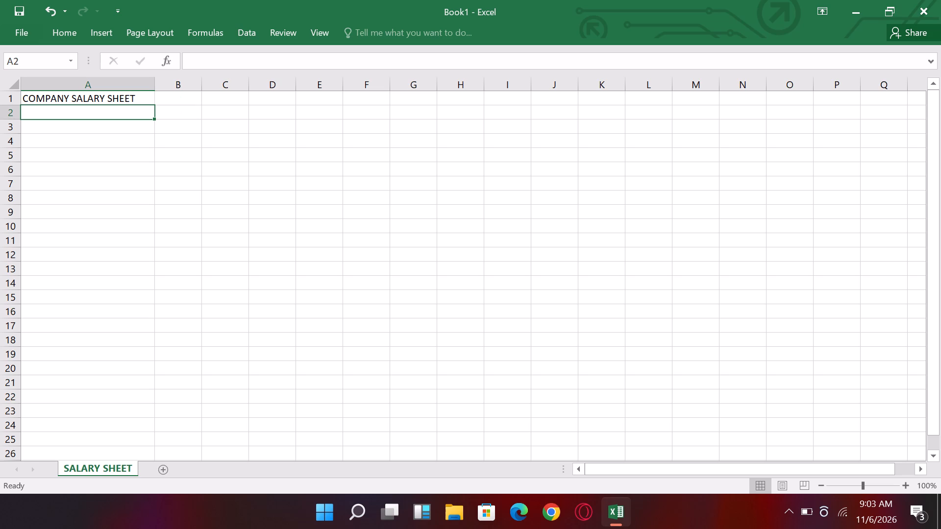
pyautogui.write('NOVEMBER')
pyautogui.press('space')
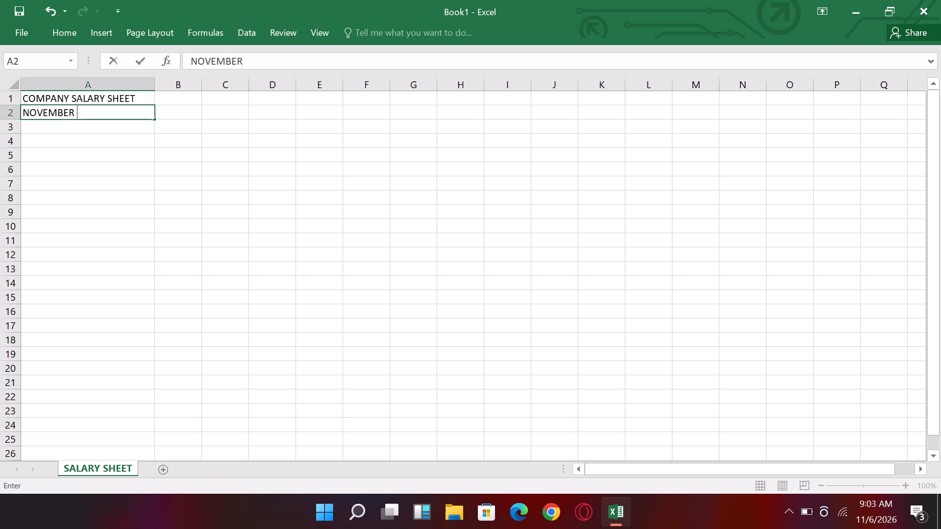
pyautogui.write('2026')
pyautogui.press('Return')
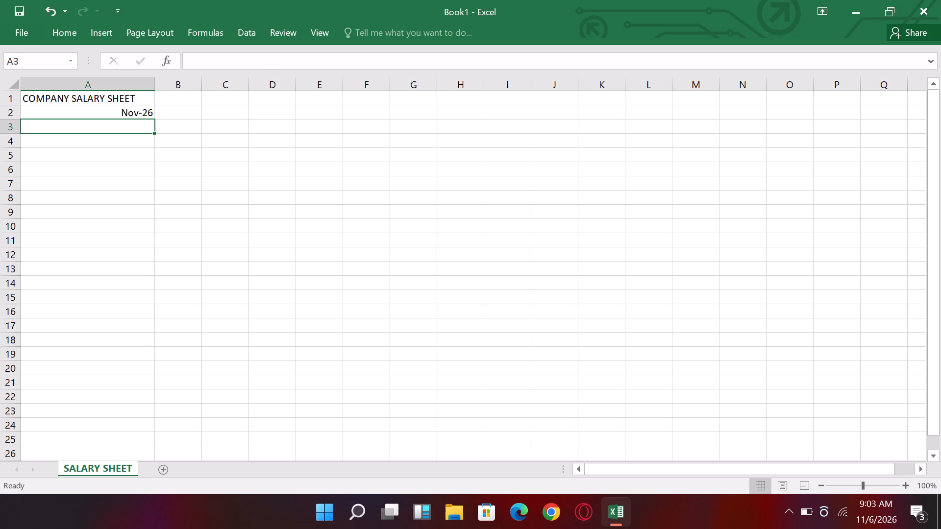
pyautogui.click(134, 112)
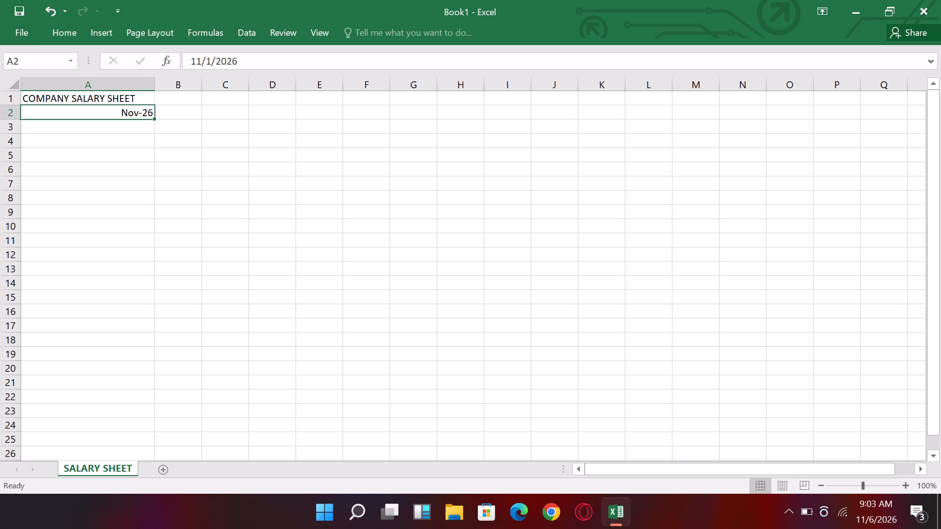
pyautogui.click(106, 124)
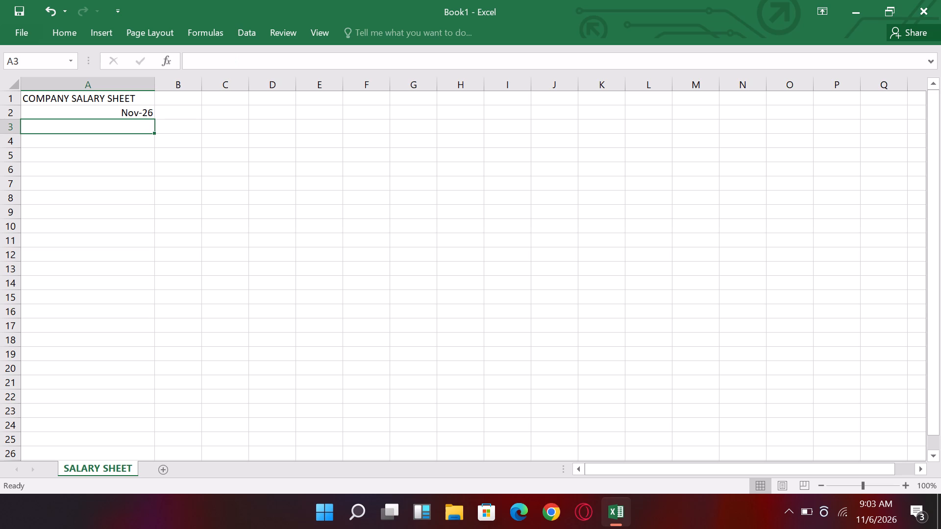
# Clear cell A2 and re-enter the period as November 2026.
pyautogui.click(111, 108)
pyautogui.press('BackSpace')
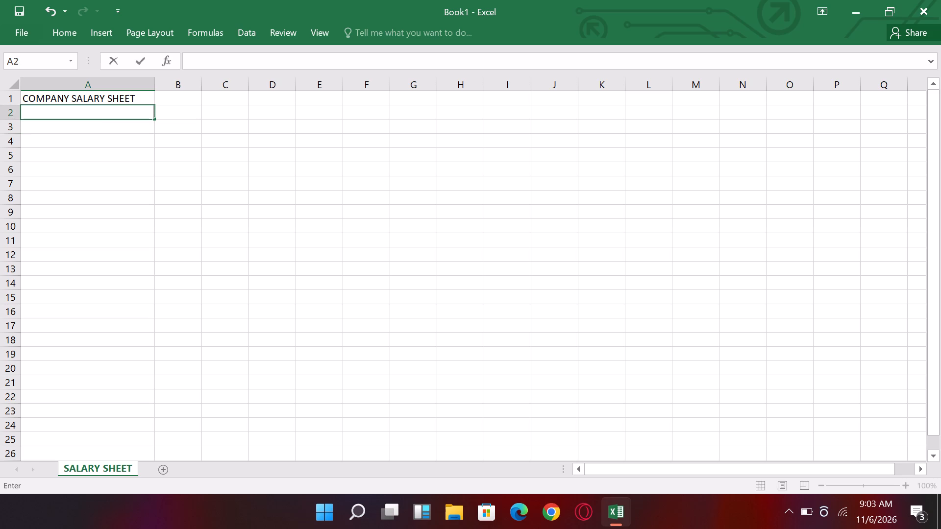
pyautogui.press('n')
pyautogui.press('o')
pyautogui.write('vember')
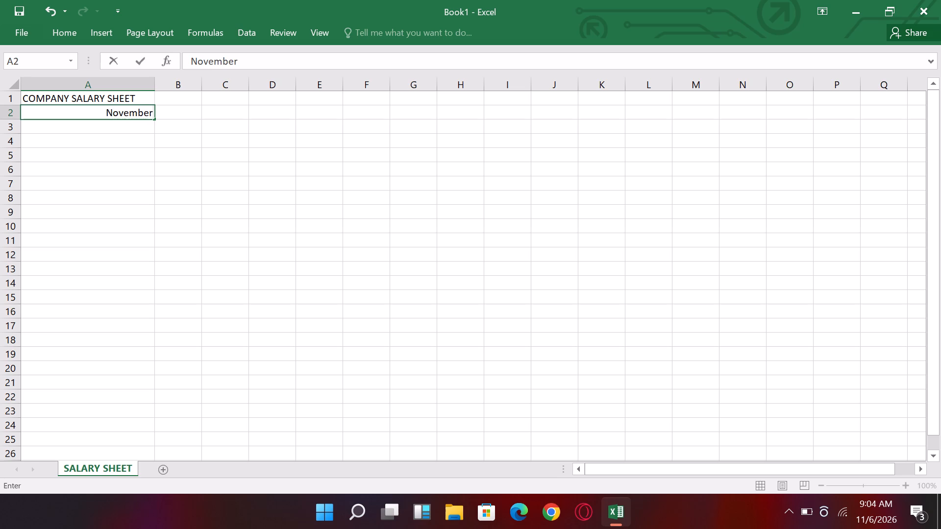
pyautogui.press('space')
pyautogui.write('2026')
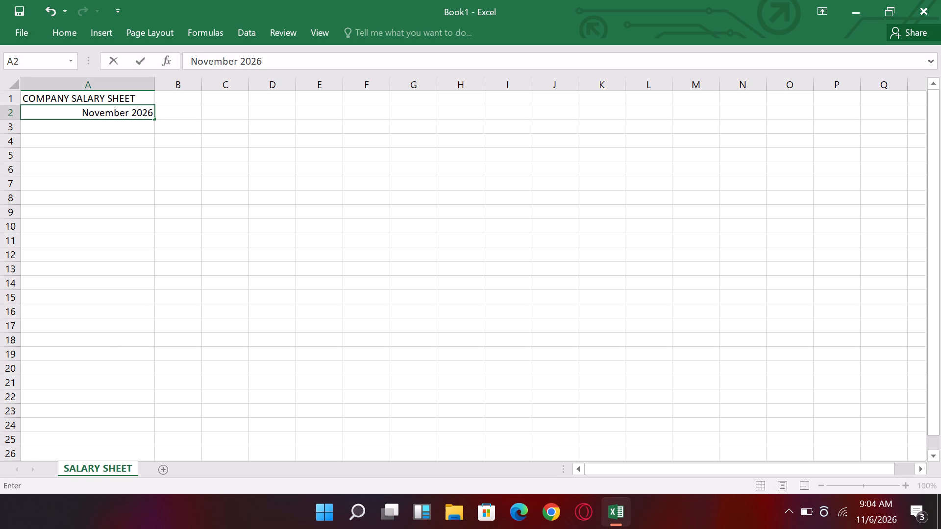
pyautogui.press('Return')
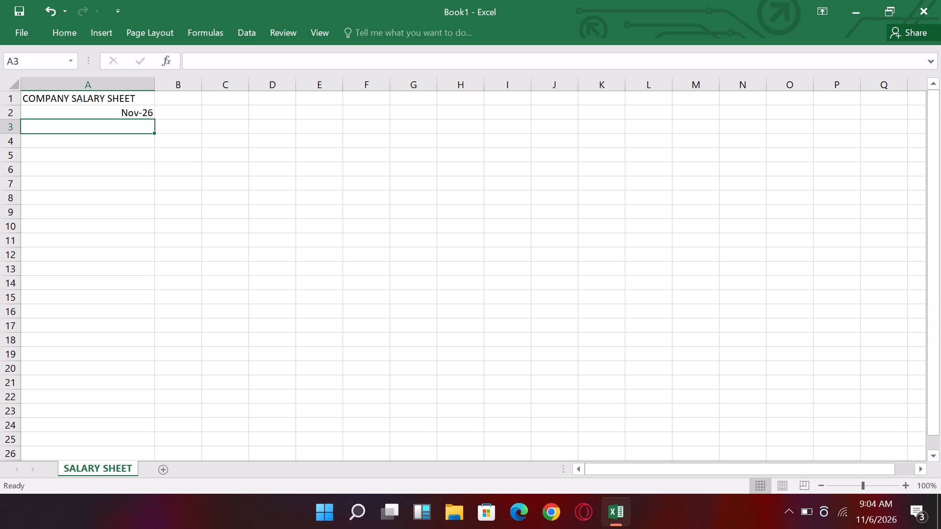
# Enter the labels Employee No in cell A4 and Employee name in cell A5.
pyautogui.click(89, 141)
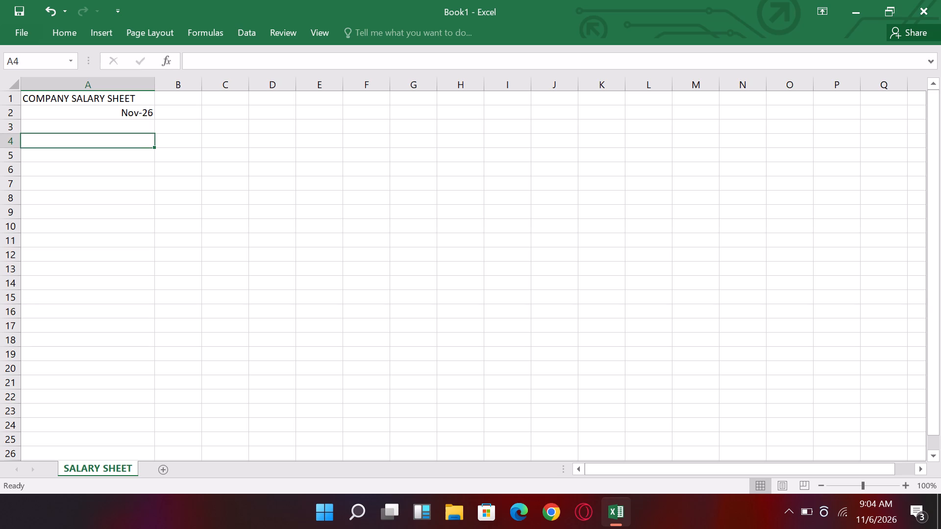
pyautogui.write('mp')
pyautogui.write('loy')
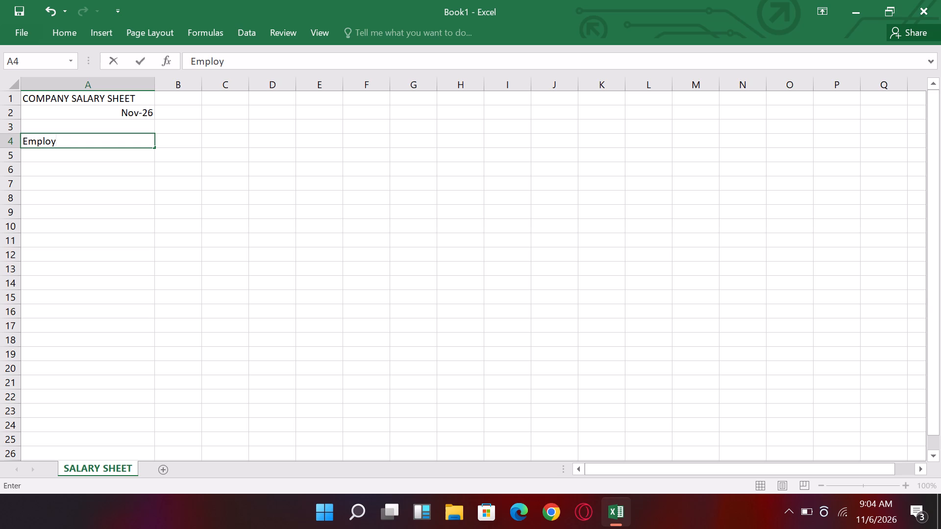
pyautogui.write('ee')
pyautogui.press('space')
pyautogui.press('o')
pyautogui.press('Return')
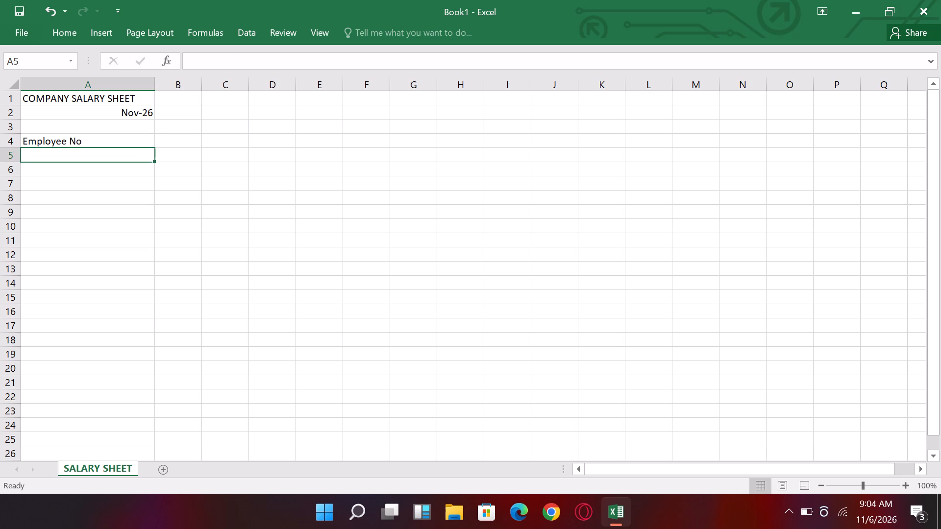
pyautogui.write('mplo')
pyautogui.write('yee')
pyautogui.press('space')
pyautogui.write('na')
pyautogui.write('me')
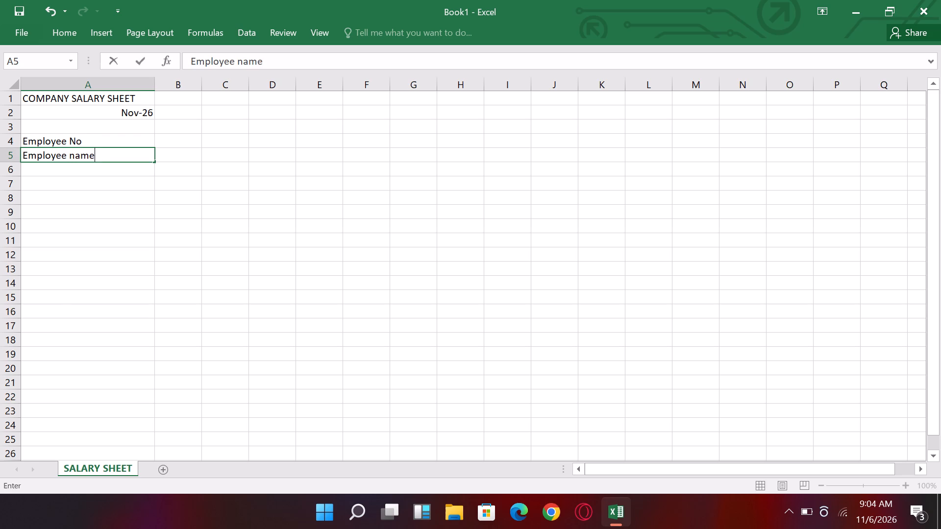
pyautogui.press('Return')
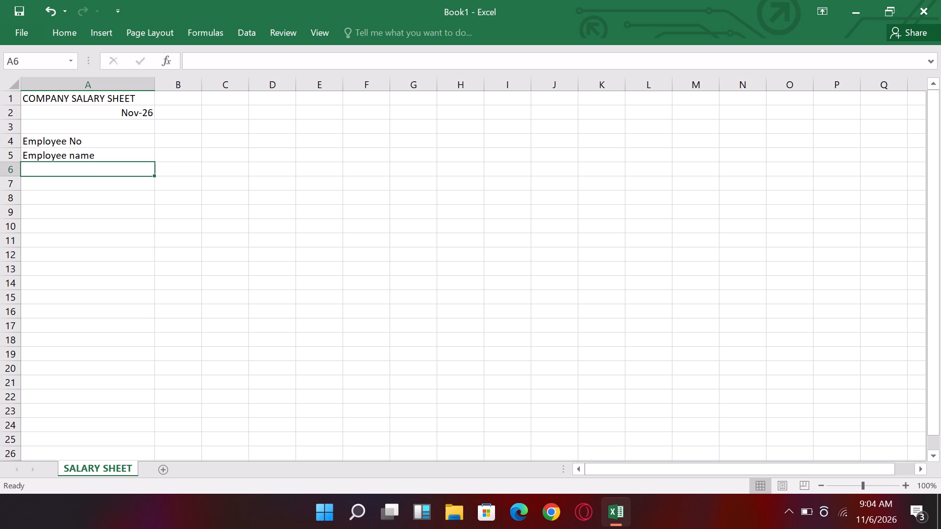
# Enter the labels Basic slary, House allowance, Transport allowance and Gross salary in cells A6 through A9.
pyautogui.write('asic slary')
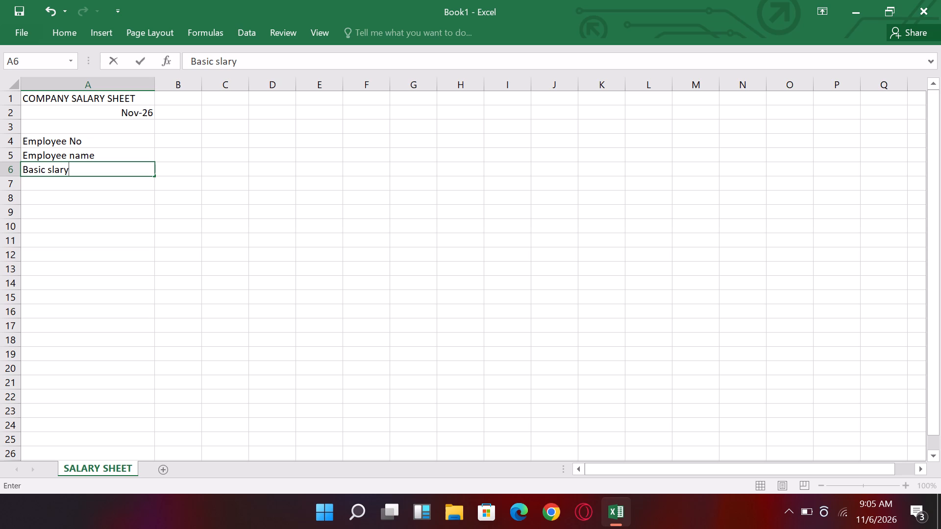
pyautogui.press('Return')
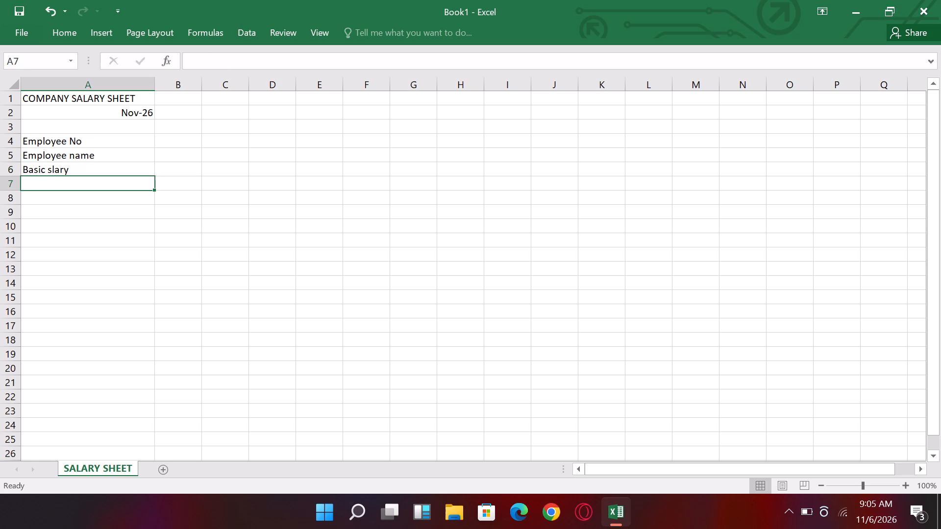
pyautogui.write('ouse')
pyautogui.press('space')
pyautogui.write('allowance')
pyautogui.press('Return')
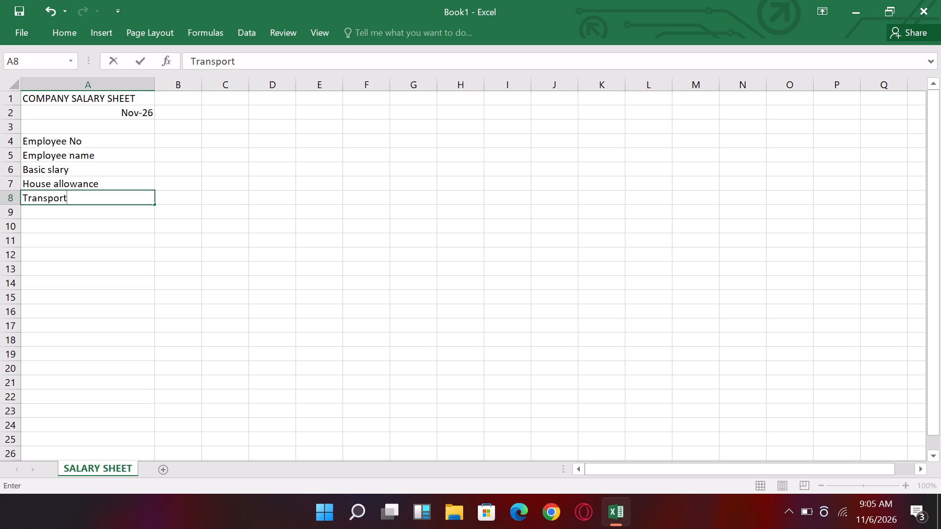
pyautogui.press('space')
pyautogui.write('allowance')
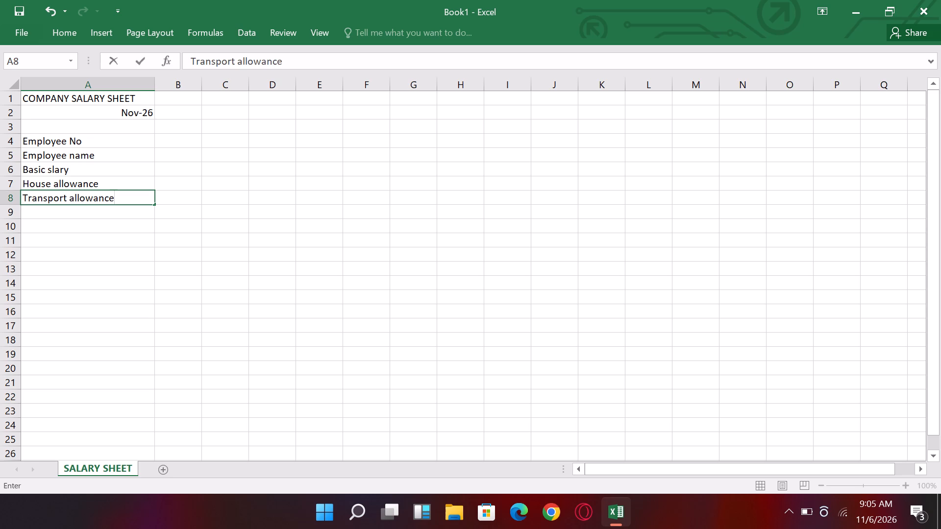
pyautogui.press('Return')
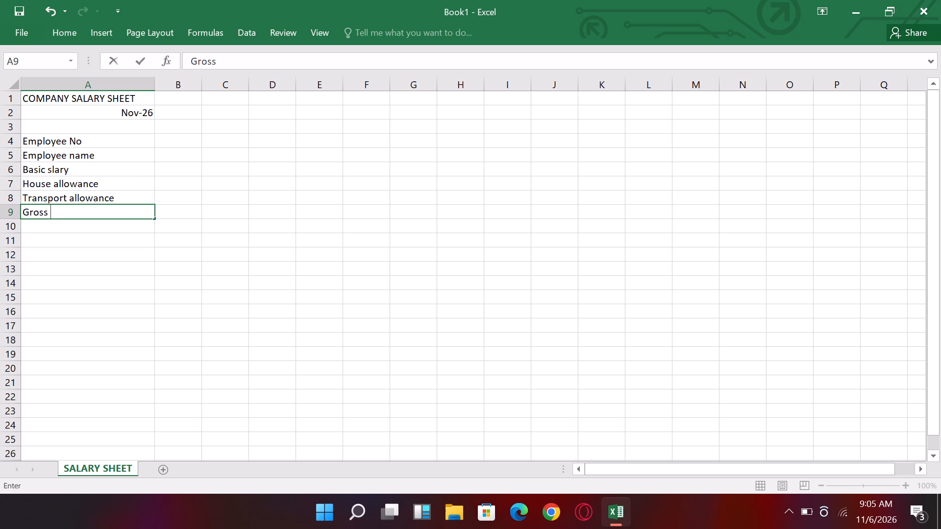
pyautogui.write('salary')
pyautogui.press('Return')
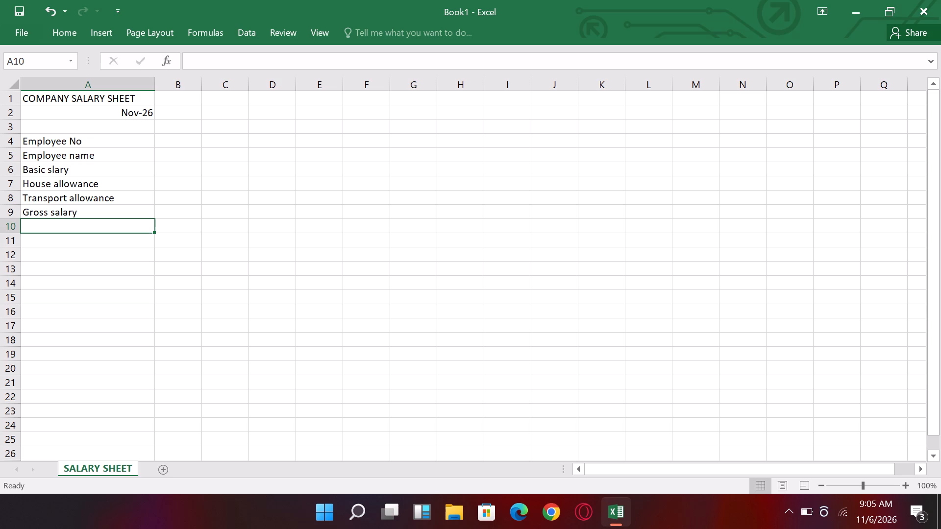
# Enter the deduction labels PAYE, SHIF and NSSF in cells A10 through A12.
pyautogui.write('PAYE')
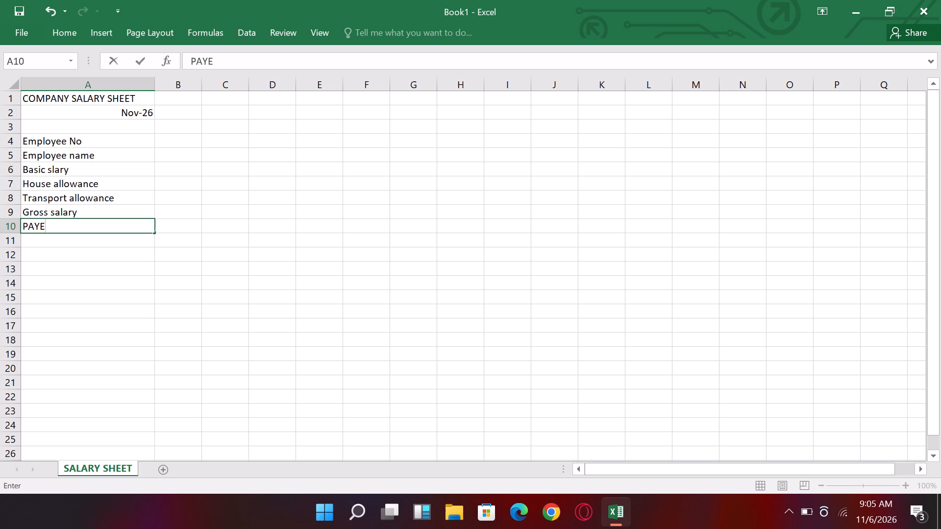
pyautogui.press('Return')
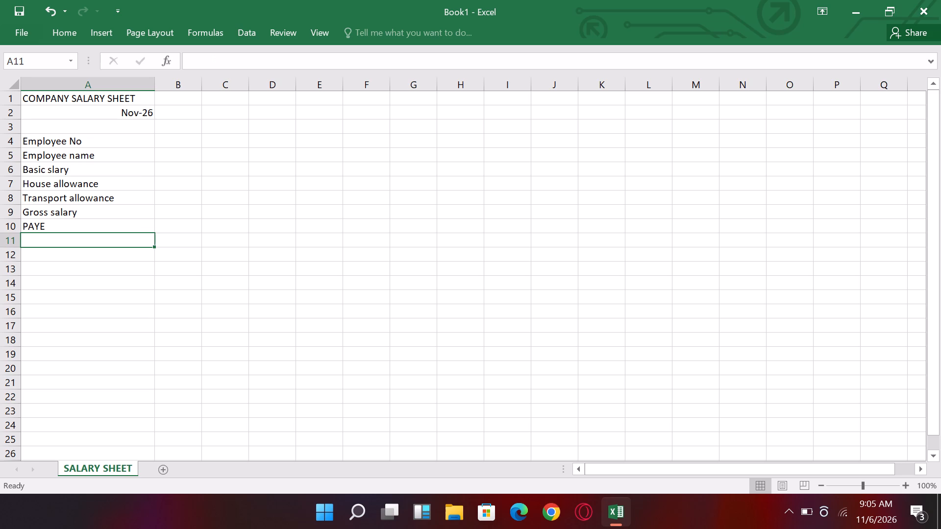
pyautogui.press('s')
pyautogui.write('HIF')
pyautogui.press('Return')
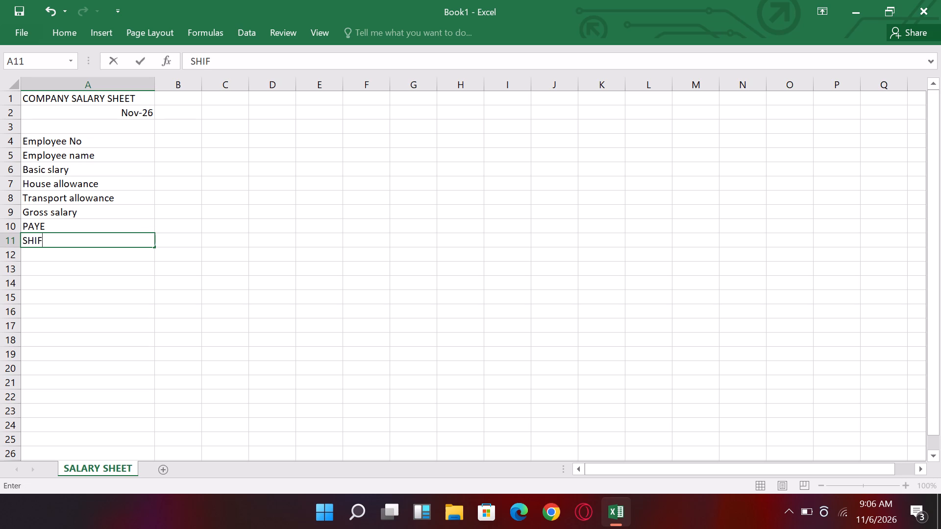
pyautogui.write('NSS')
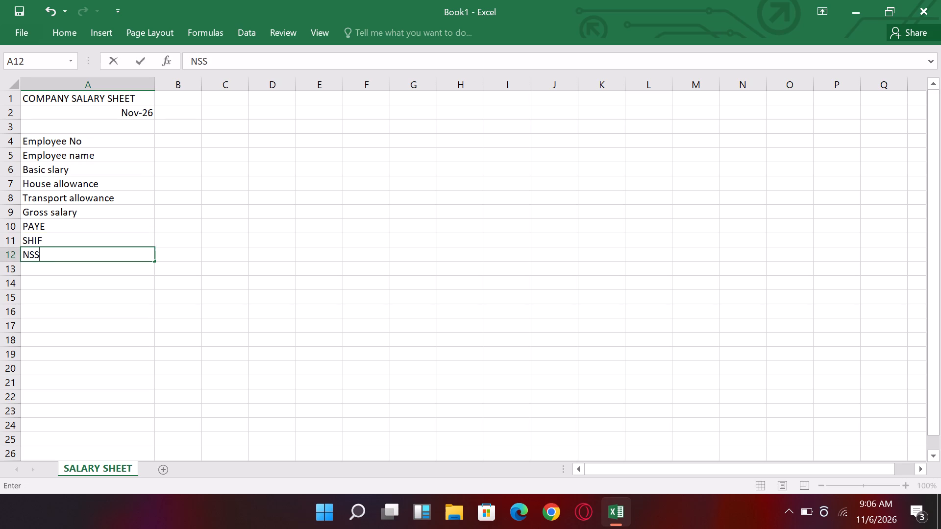
pyautogui.press('f')
pyautogui.press('Return')
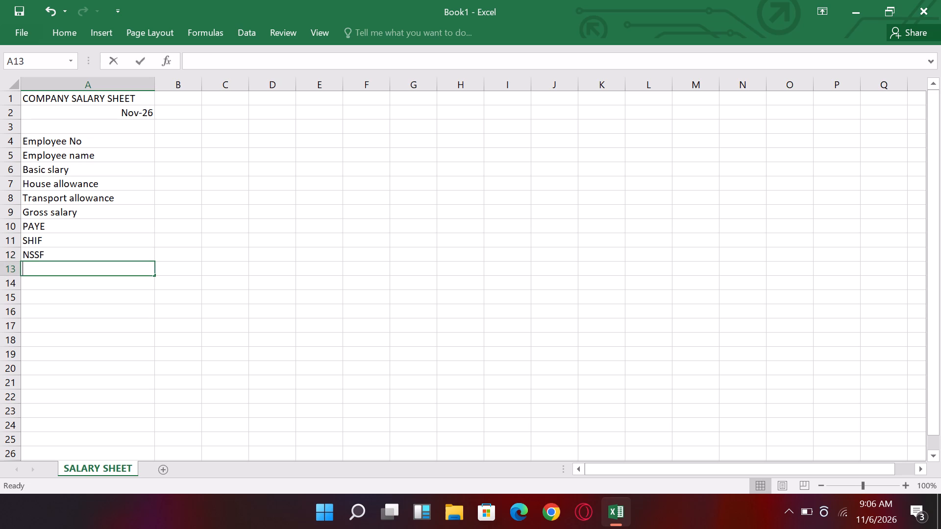
# Enter the labels Other deductions, Total deduction and Net salary in cells A13 through A15.
pyautogui.write('ther')
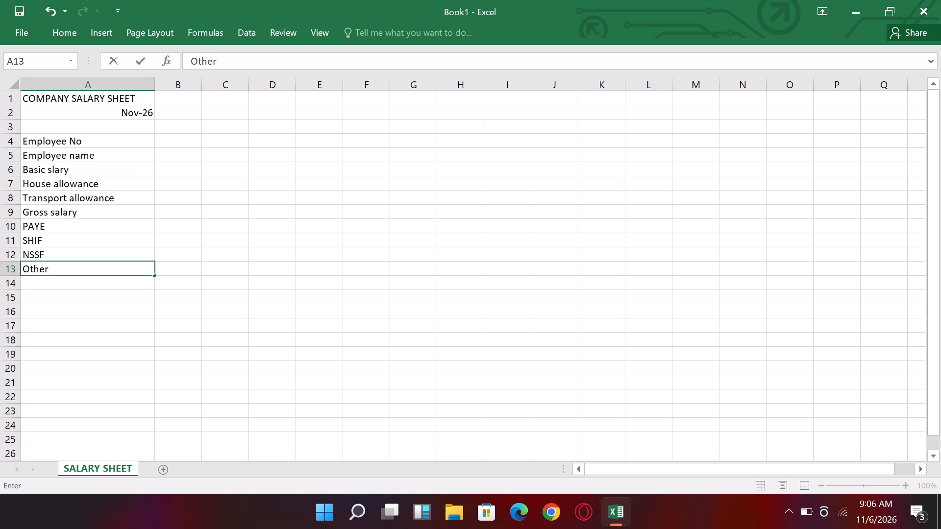
pyautogui.press('space')
pyautogui.write('deductions')
pyautogui.press('Return')
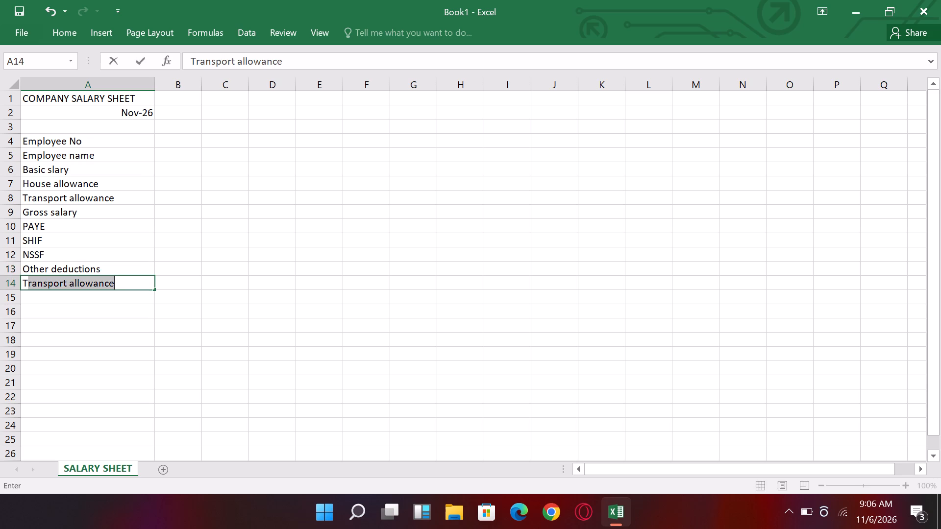
pyautogui.write('otal deduction')
pyautogui.press('Return')
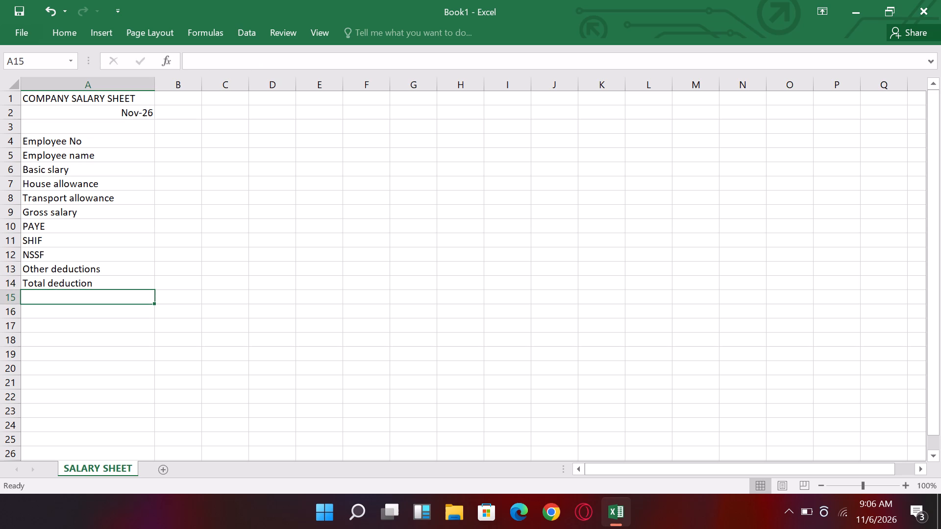
pyautogui.write('et')
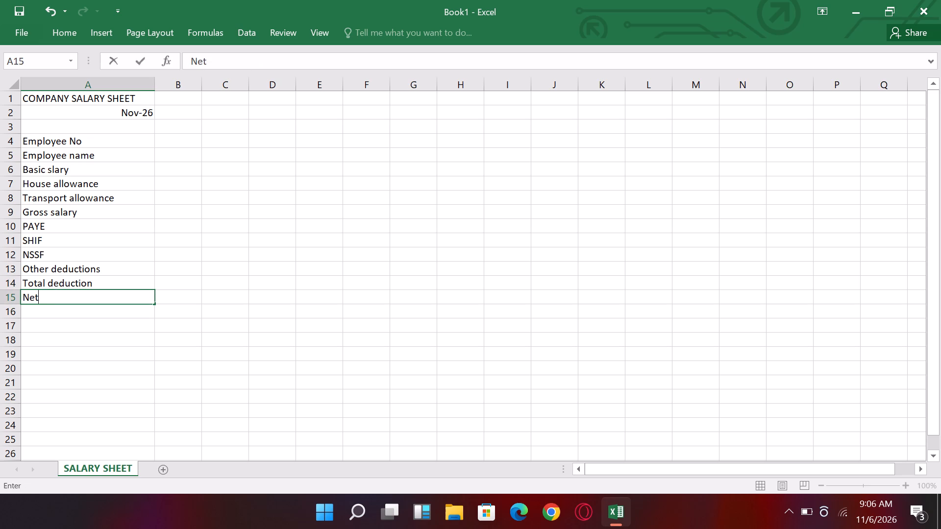
pyautogui.press('space')
pyautogui.write('salary')
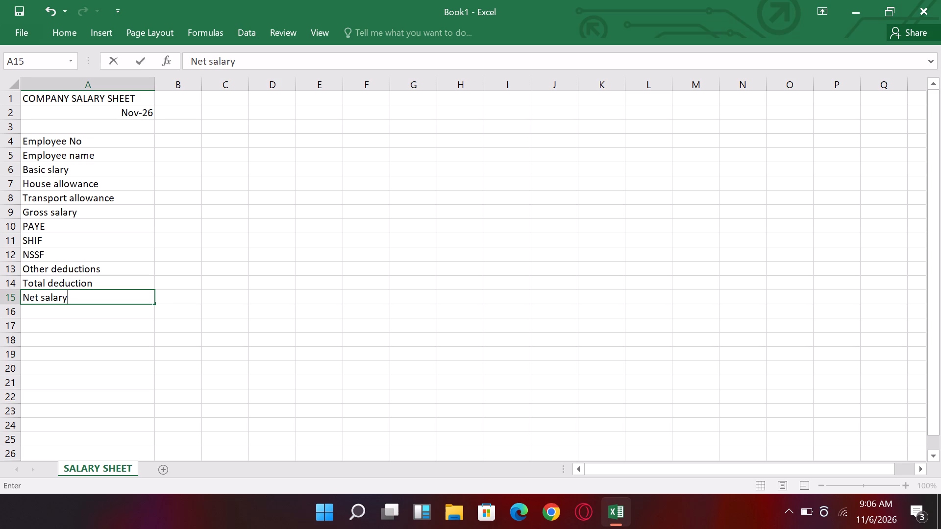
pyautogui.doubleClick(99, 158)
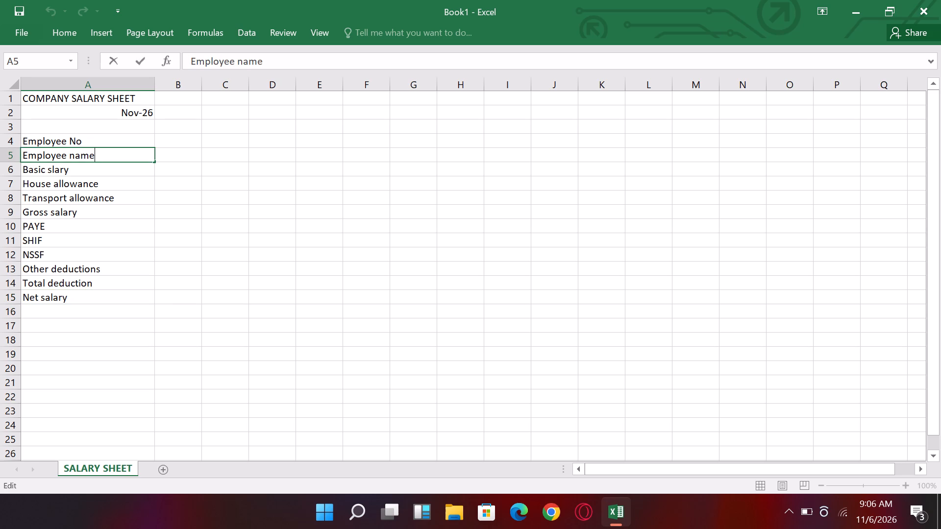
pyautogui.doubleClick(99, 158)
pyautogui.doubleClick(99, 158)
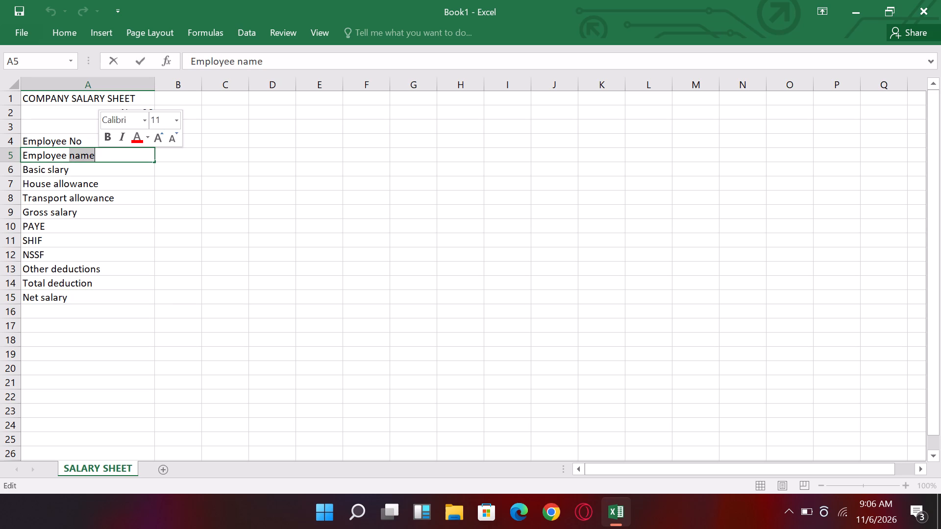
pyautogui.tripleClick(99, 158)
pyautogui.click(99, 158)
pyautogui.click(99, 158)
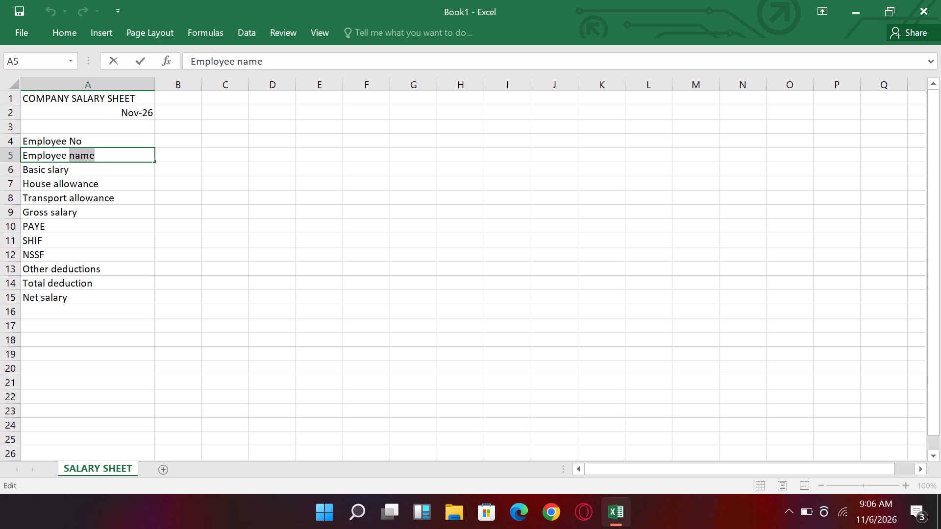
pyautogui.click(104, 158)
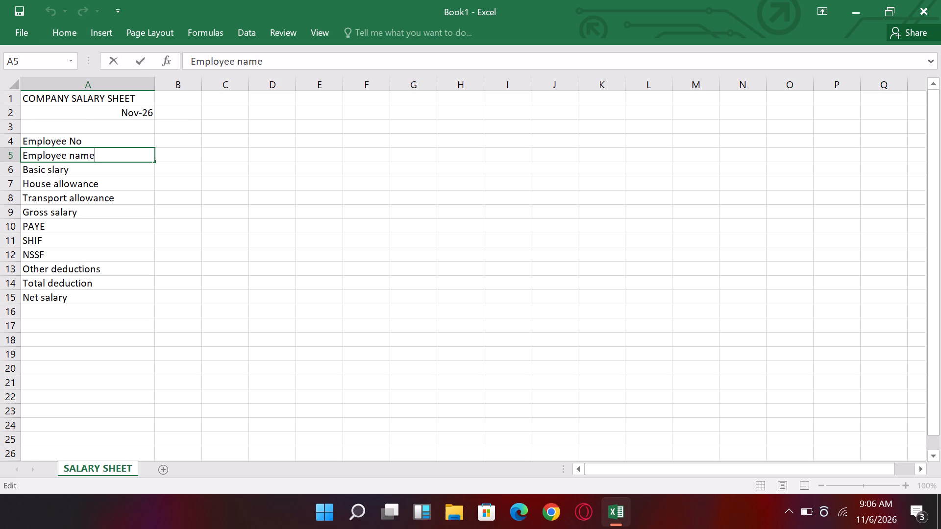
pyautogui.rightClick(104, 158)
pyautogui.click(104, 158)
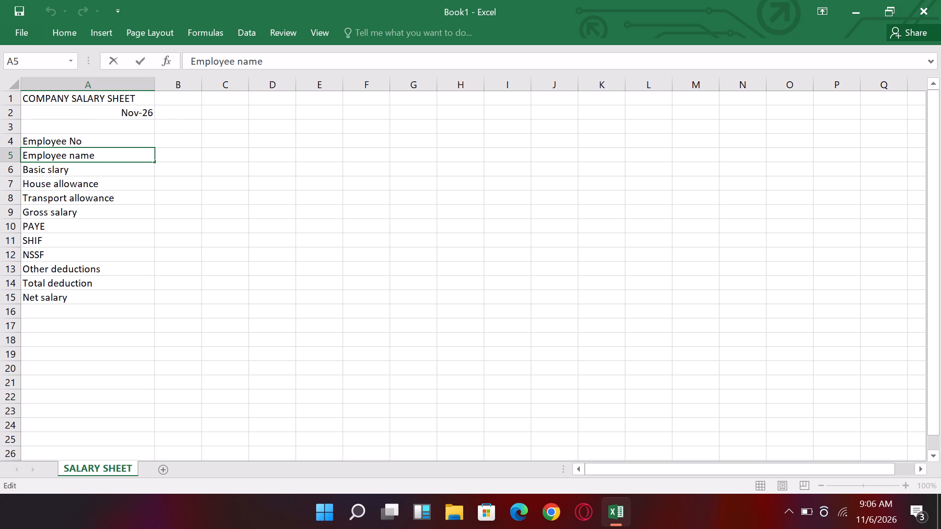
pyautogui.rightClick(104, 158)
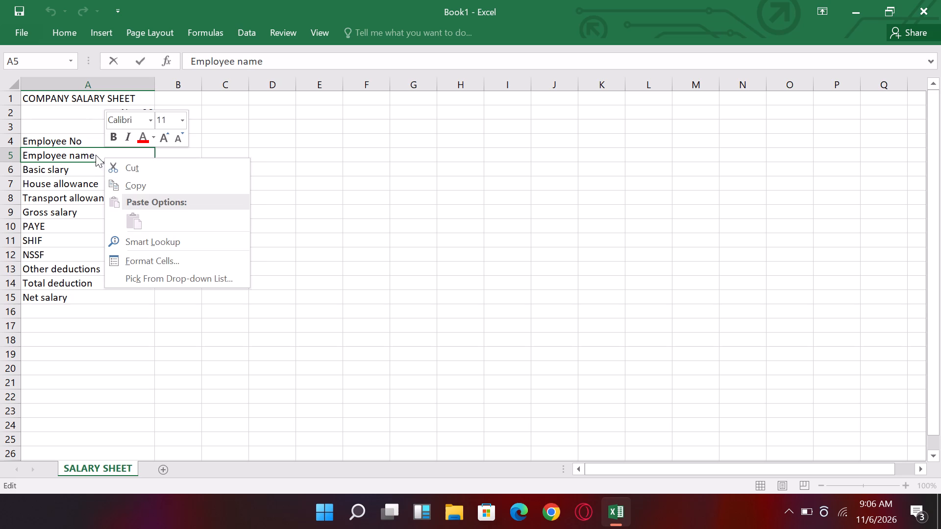
# Copy the full text Employee name from within cell A5 and paste it into cell B4.
pyautogui.doubleClick(99, 151)
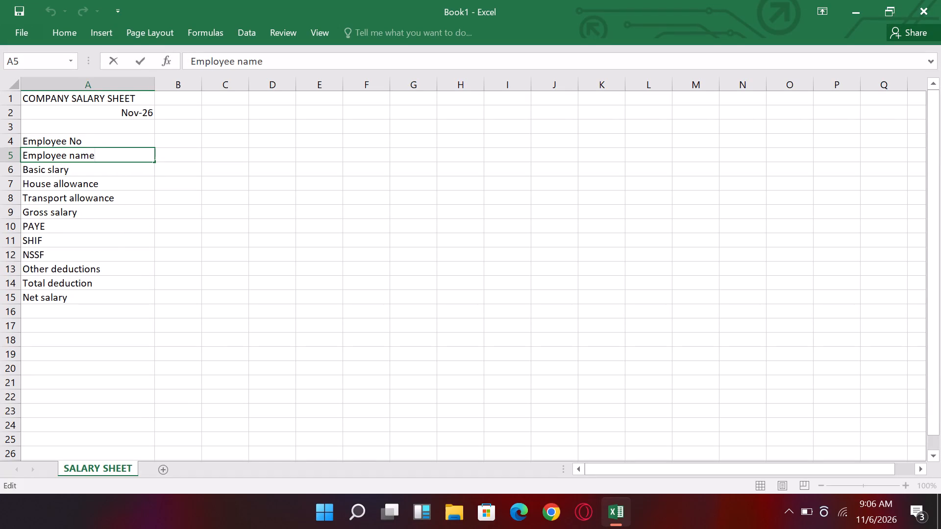
pyautogui.moveTo(25, 154); pyautogui.dragTo(85, 154)
pyautogui.hscroll(1, 25, 154)
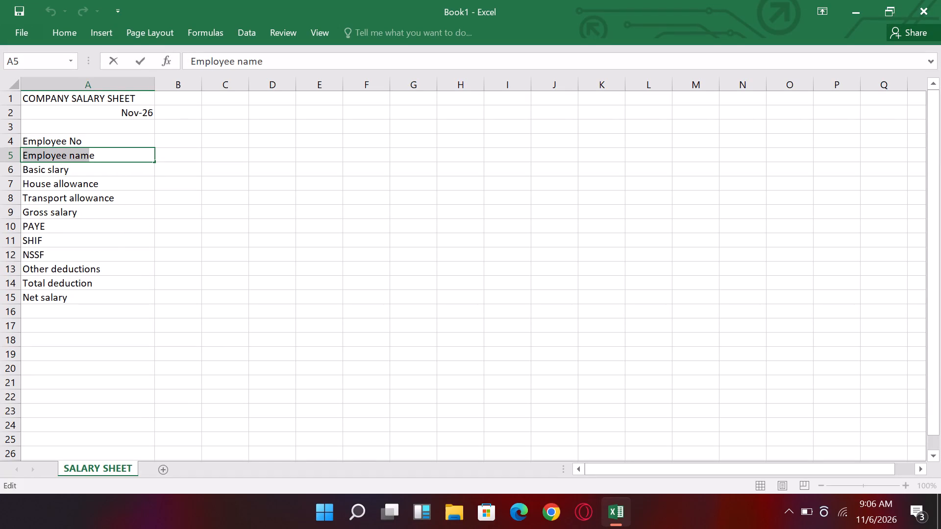
pyautogui.moveTo(85, 154); pyautogui.dragTo(117, 148)
pyautogui.moveTo(117, 148); pyautogui.dragTo(118, 140, button='right')
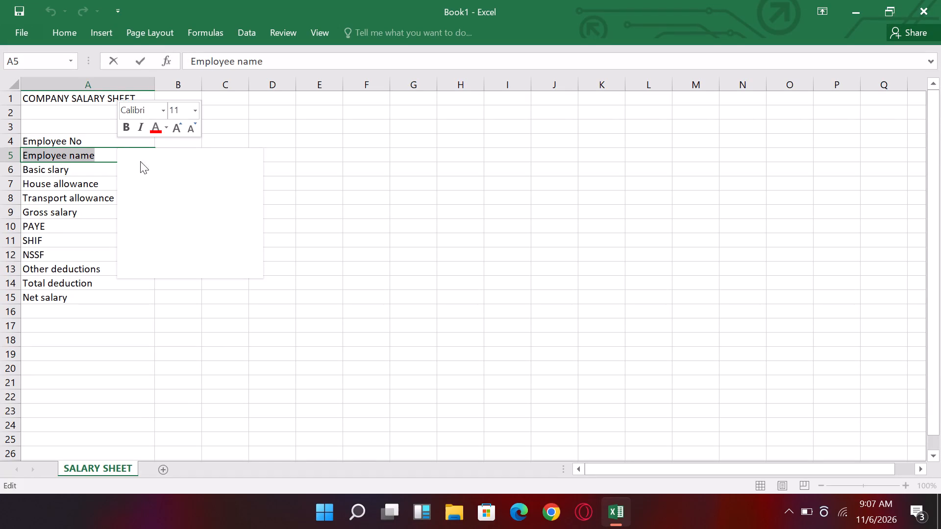
pyautogui.click(173, 178)
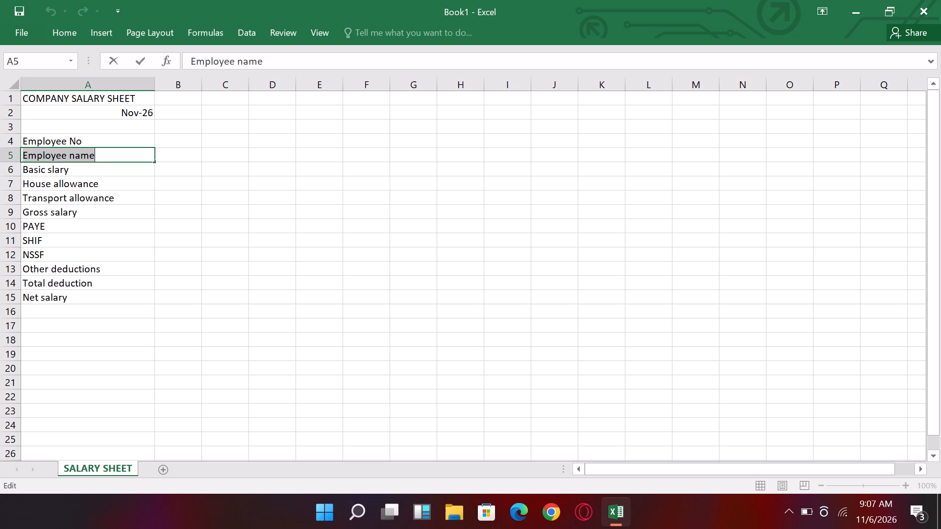
pyautogui.click(183, 141)
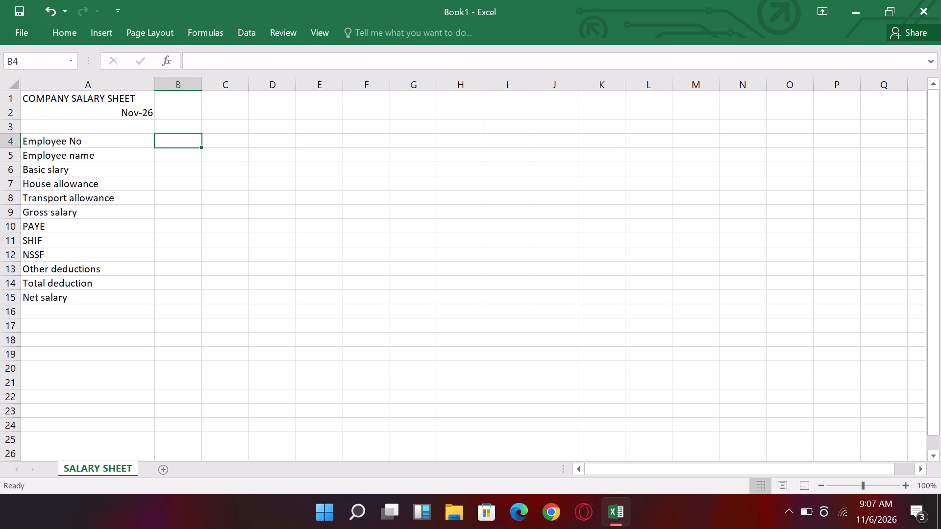
pyautogui.rightClick(183, 141)
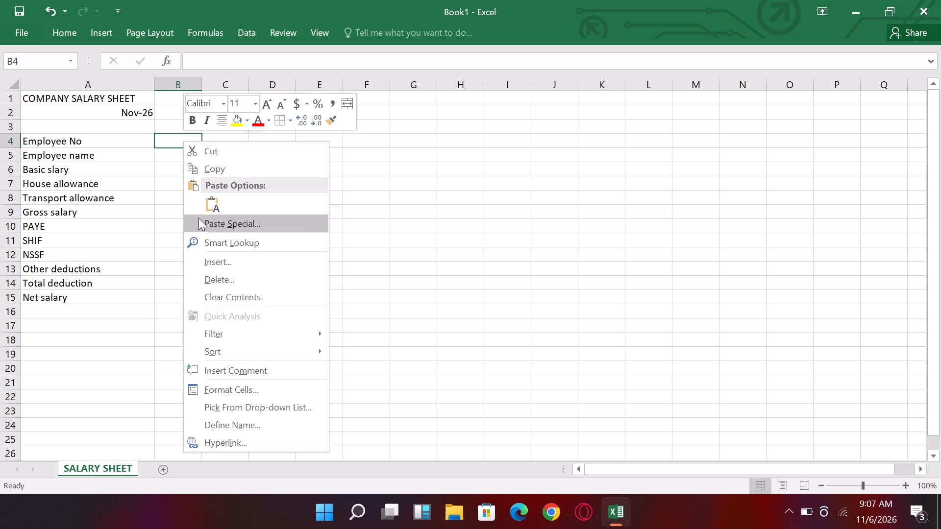
pyautogui.click(215, 207)
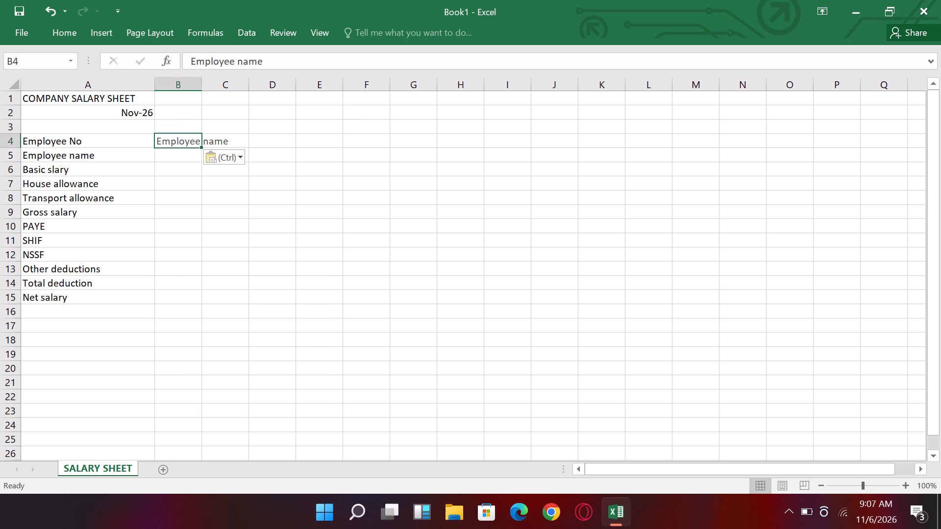
# Clear the Employee name label from cell A5.
pyautogui.click(102, 162)
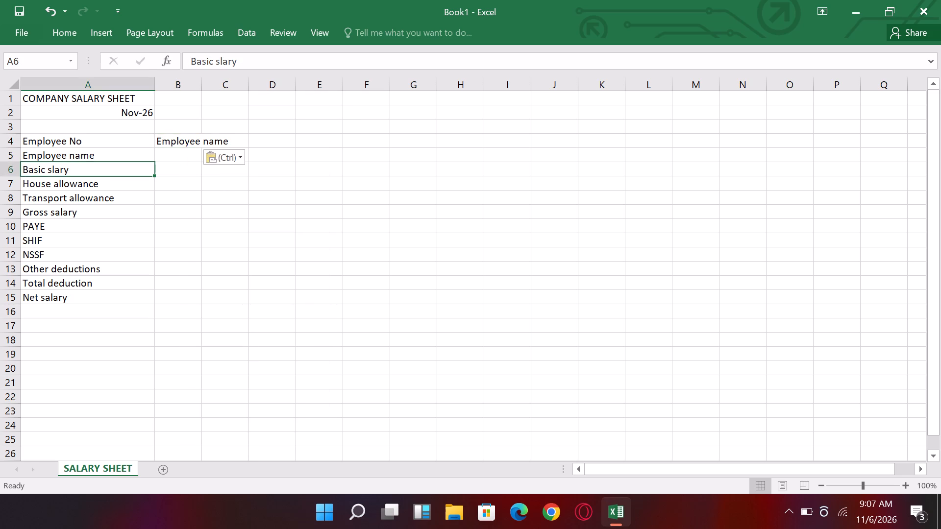
pyautogui.click(103, 156)
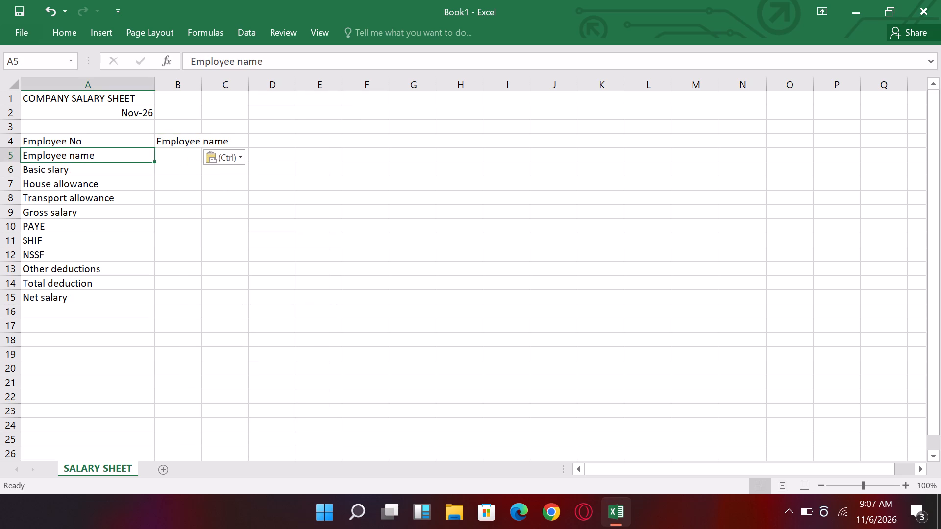
pyautogui.press('BackSpace')
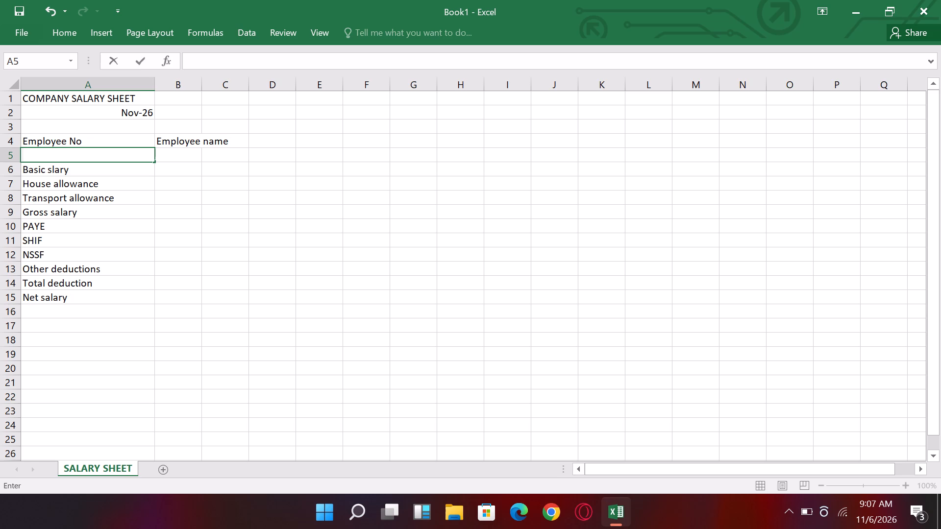
pyautogui.click(101, 167)
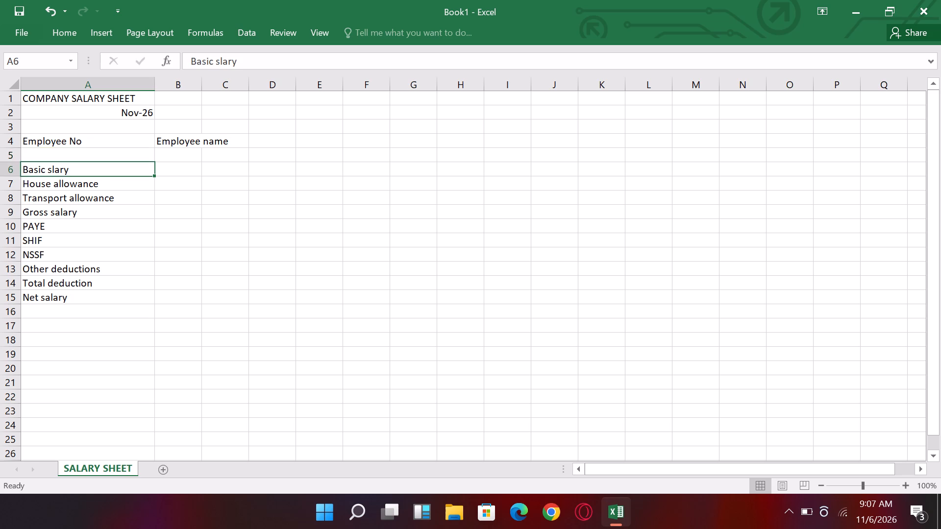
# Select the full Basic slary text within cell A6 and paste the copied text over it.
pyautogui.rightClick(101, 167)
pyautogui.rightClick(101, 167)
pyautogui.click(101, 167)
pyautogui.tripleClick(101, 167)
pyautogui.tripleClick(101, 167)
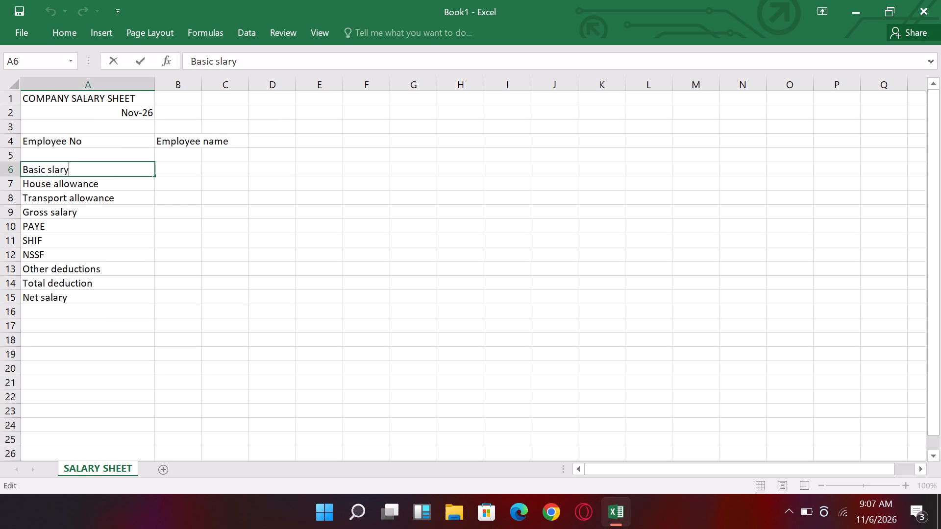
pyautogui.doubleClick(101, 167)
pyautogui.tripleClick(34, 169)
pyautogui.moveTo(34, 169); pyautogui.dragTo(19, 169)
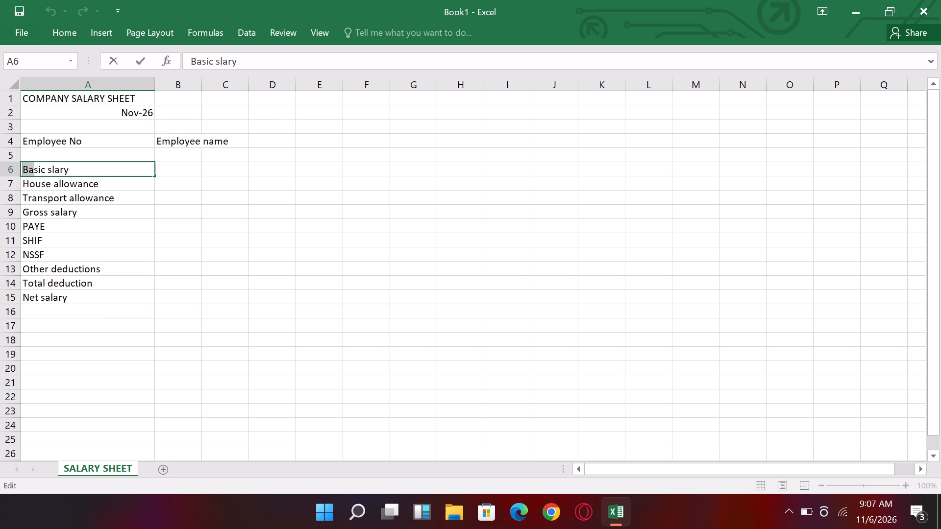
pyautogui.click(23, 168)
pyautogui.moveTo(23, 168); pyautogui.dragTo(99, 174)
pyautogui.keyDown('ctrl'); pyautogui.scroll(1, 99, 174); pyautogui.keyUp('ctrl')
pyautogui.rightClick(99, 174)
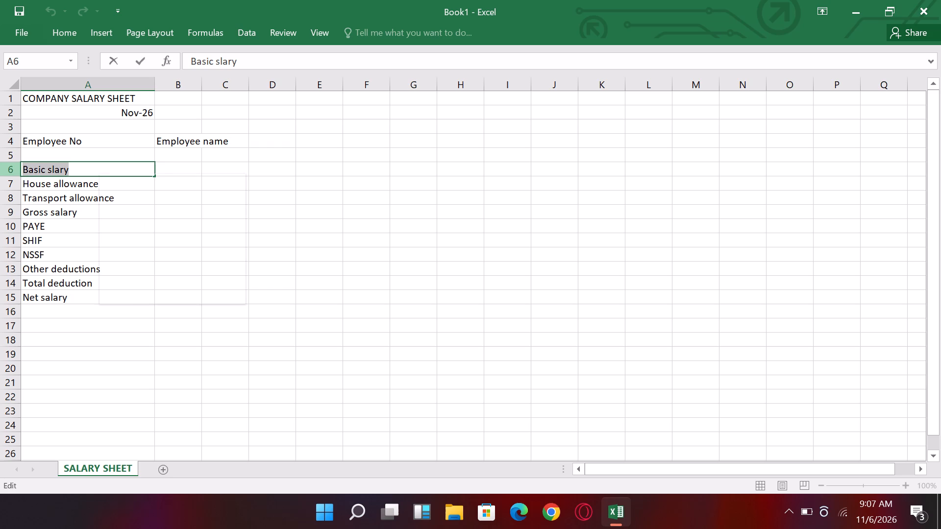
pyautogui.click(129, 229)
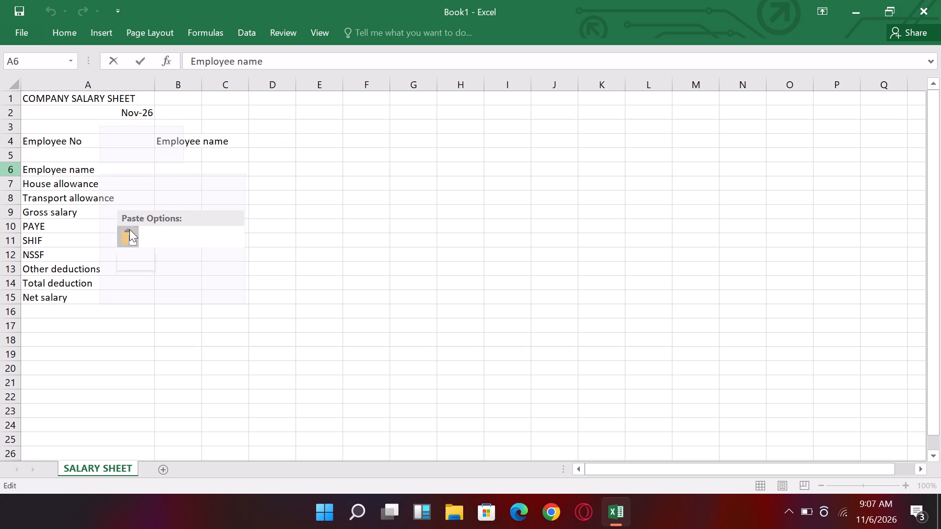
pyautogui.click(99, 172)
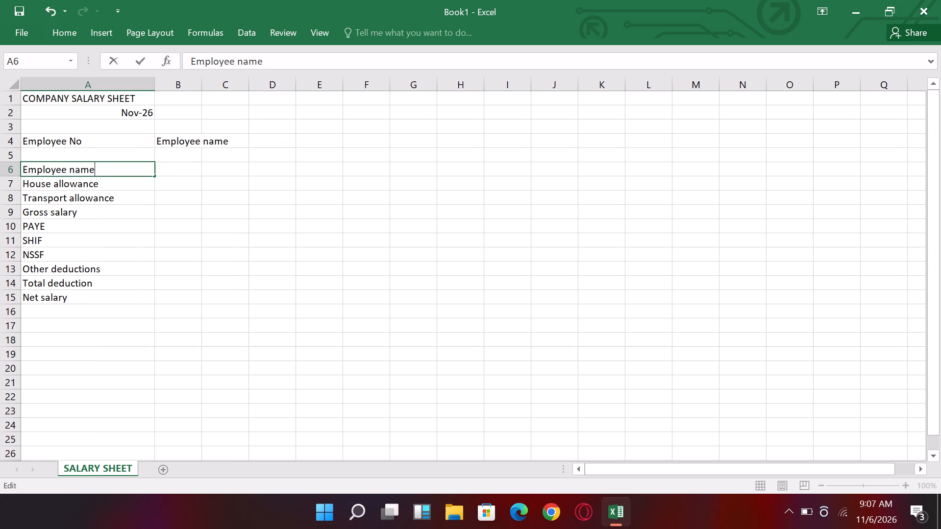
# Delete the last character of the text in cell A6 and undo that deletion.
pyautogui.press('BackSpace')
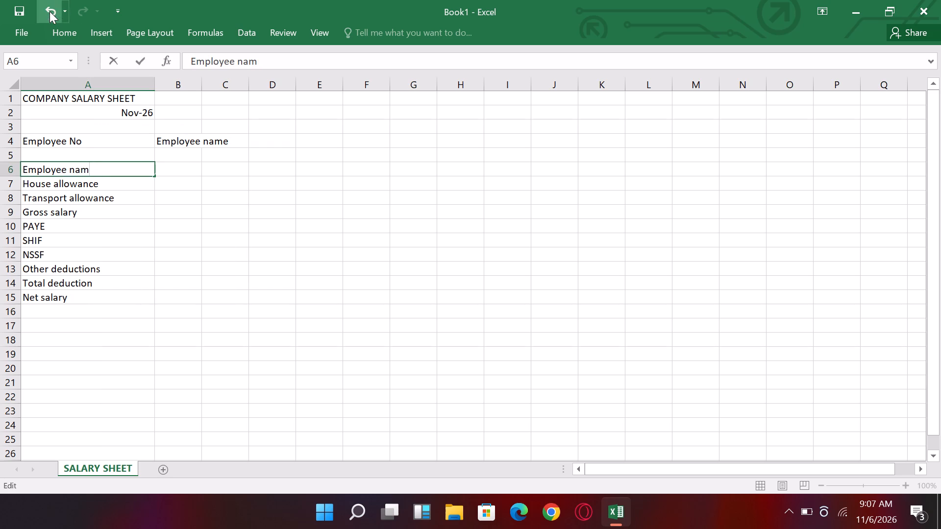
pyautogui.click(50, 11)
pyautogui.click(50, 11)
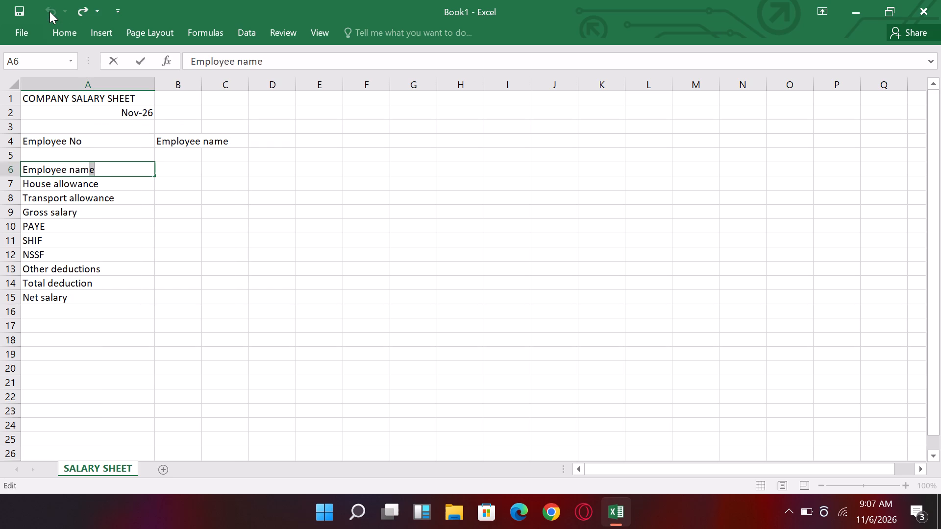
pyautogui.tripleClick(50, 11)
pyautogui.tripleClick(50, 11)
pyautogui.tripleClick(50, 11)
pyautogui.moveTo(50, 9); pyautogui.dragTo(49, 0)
# Erase all of the text in cell A6, leaving the cell empty.
pyautogui.press('BackSpace')
pyautogui.press('BackSpace')
pyautogui.press('BackSpace')
pyautogui.press('BackSpace')
pyautogui.press('BackSpace')
pyautogui.press('BackSpace')
pyautogui.press('BackSpace')
pyautogui.press('BackSpace')
pyautogui.press('BackSpace')
pyautogui.press('BackSpace')
pyautogui.press('BackSpace')
pyautogui.press('BackSpace')
pyautogui.press('BackSpace')
pyautogui.press('BackSpace')
pyautogui.press('BackSpace')
pyautogui.press('BackSpace')
pyautogui.press('BackSpace')
pyautogui.press('BackSpace')
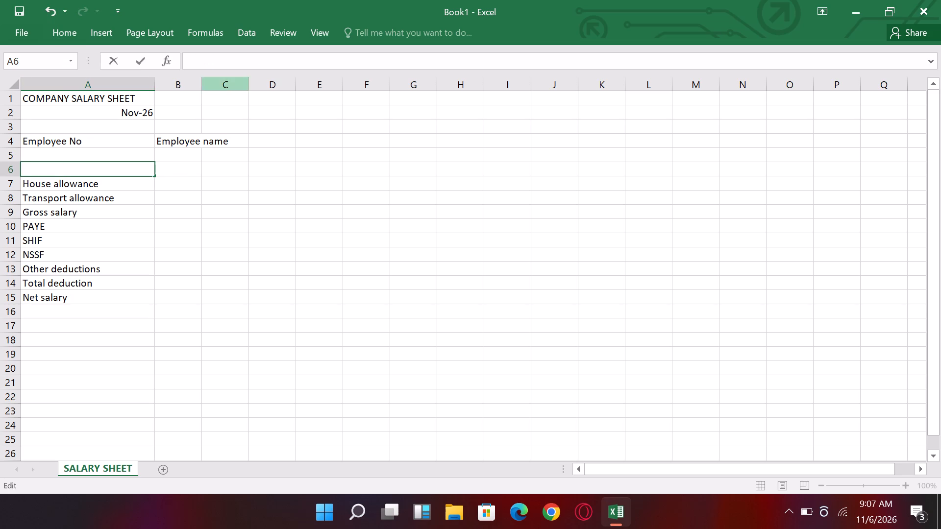
# Widen column B to about twice its width so the Employee name header fits inside it.
pyautogui.click(201, 89)
pyautogui.moveTo(201, 89); pyautogui.dragTo(217, 92)
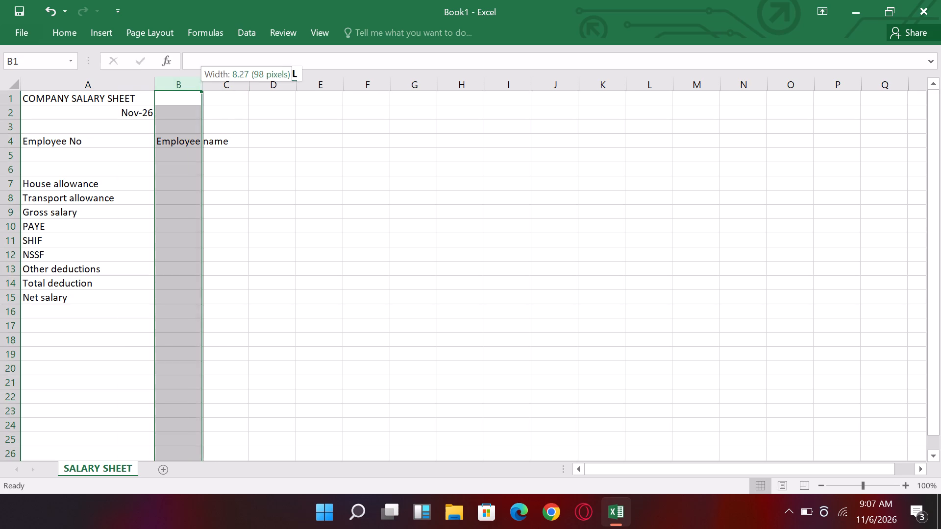
pyautogui.moveTo(217, 92); pyautogui.dragTo(249, 96)
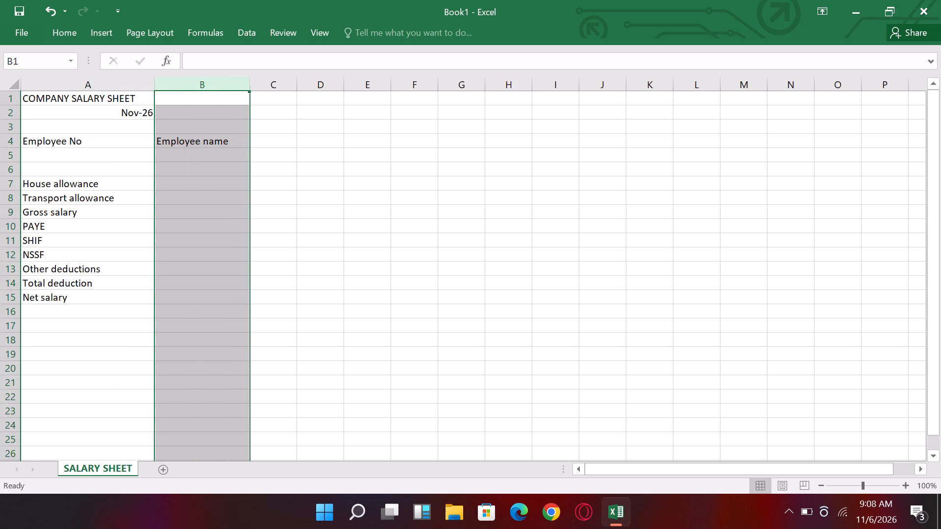
# Widen column C until it is slightly narrower than column B.
pyautogui.moveTo(295, 88); pyautogui.dragTo(302, 89)
pyautogui.hscroll(2, 302, 89)
pyautogui.moveTo(302, 89); pyautogui.dragTo(469, 92)
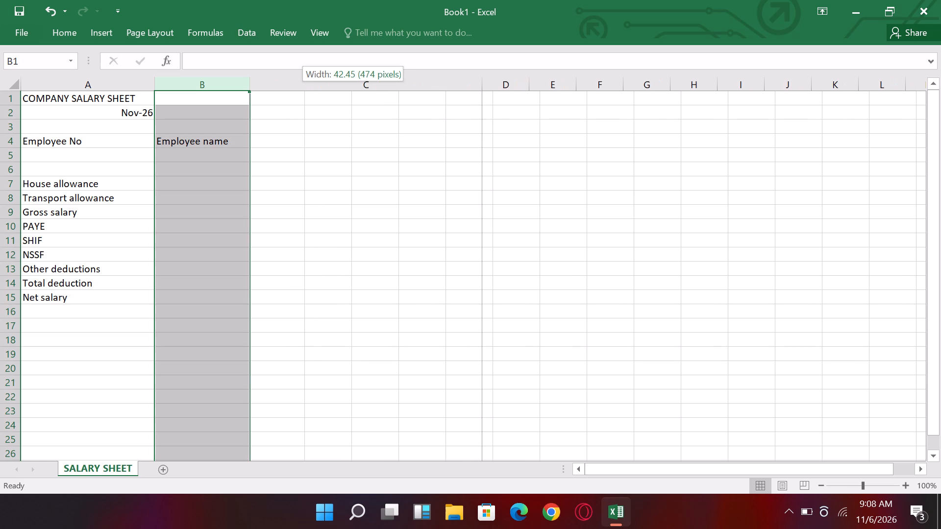
pyautogui.moveTo(469, 92); pyautogui.dragTo(352, 106)
pyautogui.keyDown('ctrl'); pyautogui.scroll(3, 352, 106); pyautogui.keyUp('ctrl')
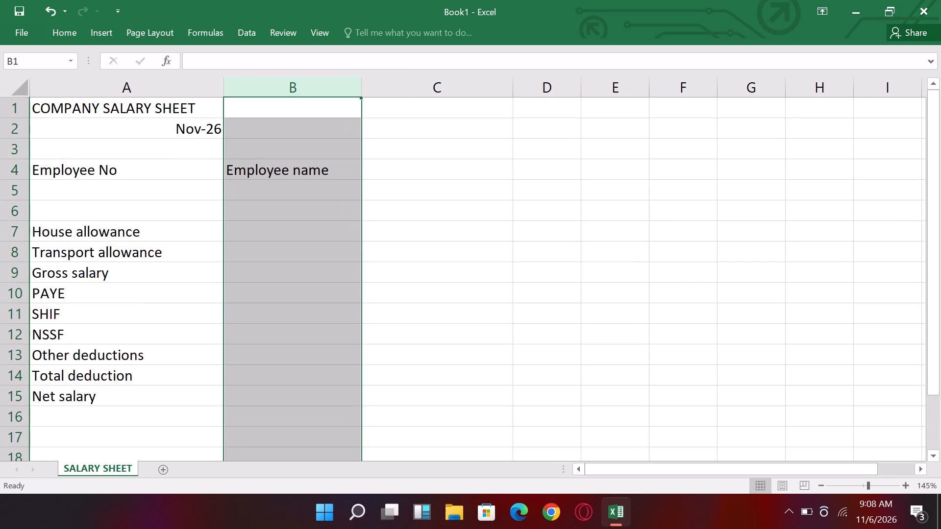
pyautogui.moveTo(513, 88); pyautogui.dragTo(492, 107)
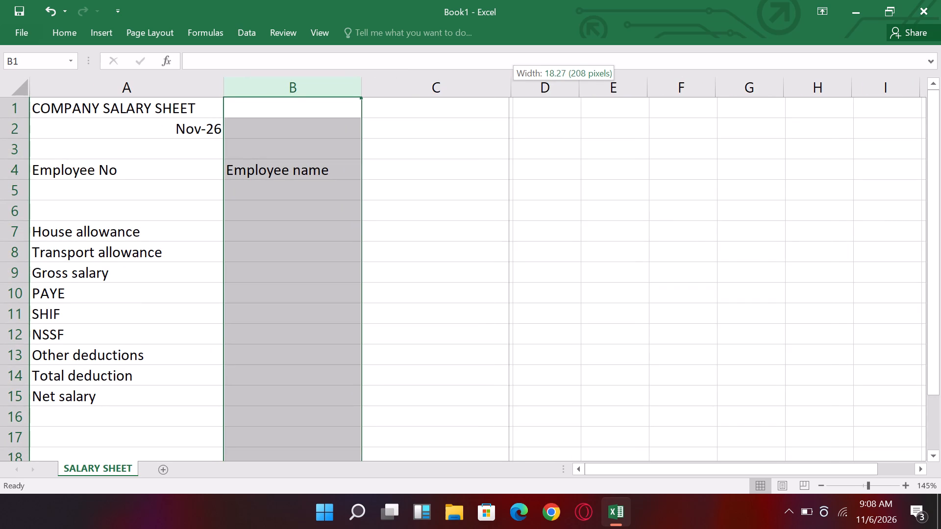
pyautogui.moveTo(492, 107); pyautogui.dragTo(491, 107)
# Enter the header Basic salary in cell C4.
pyautogui.click(413, 169)
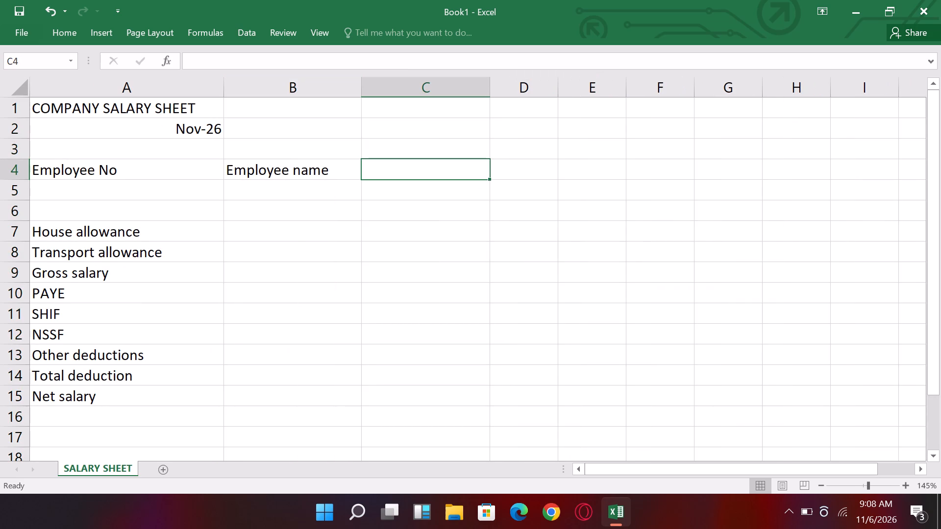
pyautogui.write('asic')
pyautogui.press('space')
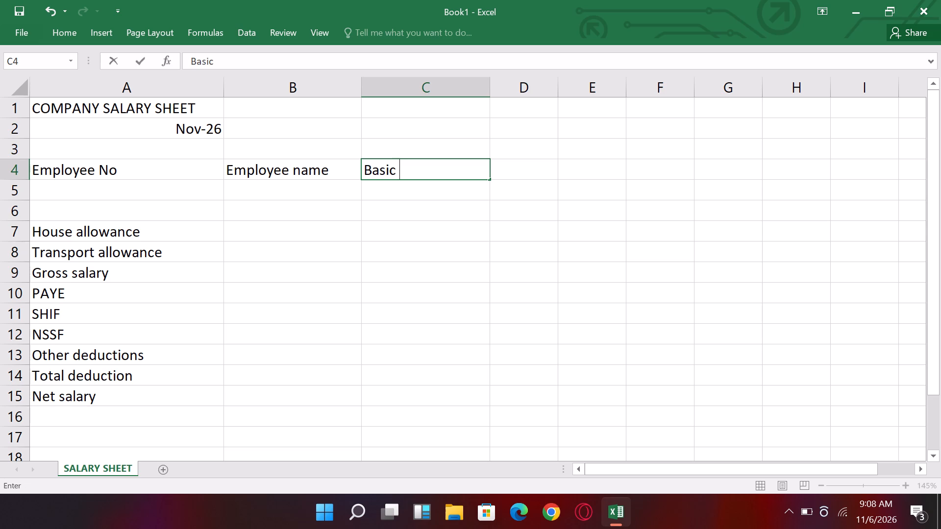
pyautogui.write('salary')
pyautogui.press('Right')
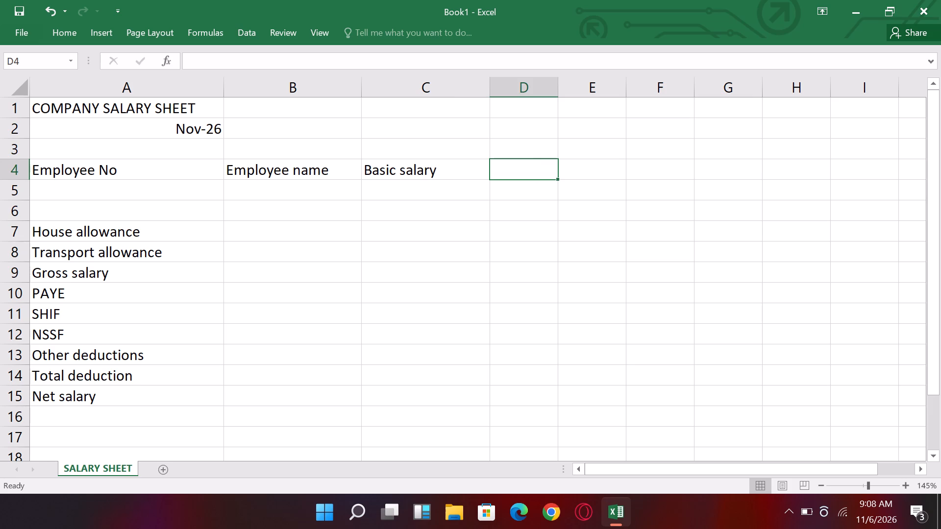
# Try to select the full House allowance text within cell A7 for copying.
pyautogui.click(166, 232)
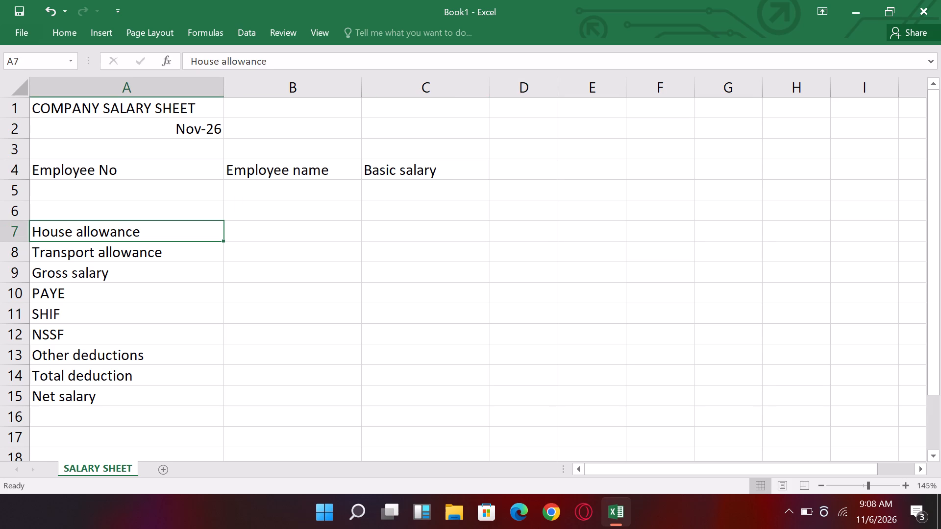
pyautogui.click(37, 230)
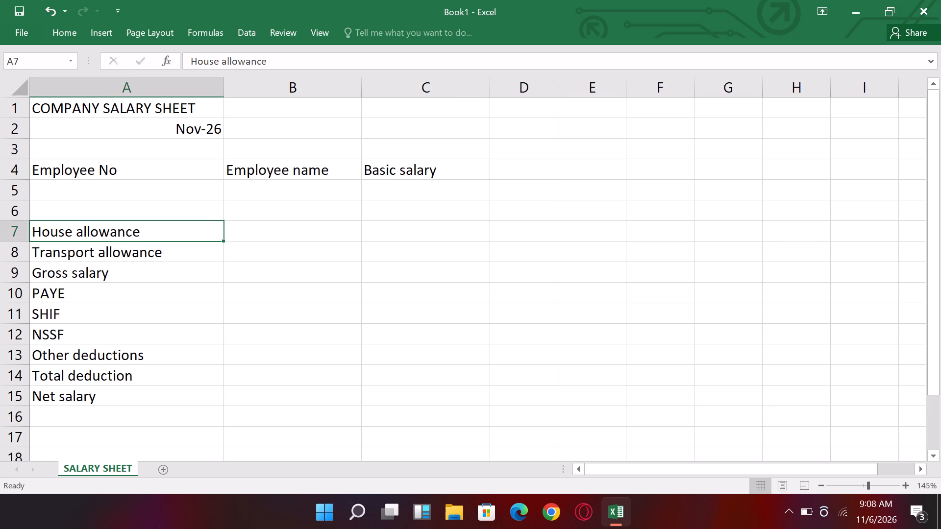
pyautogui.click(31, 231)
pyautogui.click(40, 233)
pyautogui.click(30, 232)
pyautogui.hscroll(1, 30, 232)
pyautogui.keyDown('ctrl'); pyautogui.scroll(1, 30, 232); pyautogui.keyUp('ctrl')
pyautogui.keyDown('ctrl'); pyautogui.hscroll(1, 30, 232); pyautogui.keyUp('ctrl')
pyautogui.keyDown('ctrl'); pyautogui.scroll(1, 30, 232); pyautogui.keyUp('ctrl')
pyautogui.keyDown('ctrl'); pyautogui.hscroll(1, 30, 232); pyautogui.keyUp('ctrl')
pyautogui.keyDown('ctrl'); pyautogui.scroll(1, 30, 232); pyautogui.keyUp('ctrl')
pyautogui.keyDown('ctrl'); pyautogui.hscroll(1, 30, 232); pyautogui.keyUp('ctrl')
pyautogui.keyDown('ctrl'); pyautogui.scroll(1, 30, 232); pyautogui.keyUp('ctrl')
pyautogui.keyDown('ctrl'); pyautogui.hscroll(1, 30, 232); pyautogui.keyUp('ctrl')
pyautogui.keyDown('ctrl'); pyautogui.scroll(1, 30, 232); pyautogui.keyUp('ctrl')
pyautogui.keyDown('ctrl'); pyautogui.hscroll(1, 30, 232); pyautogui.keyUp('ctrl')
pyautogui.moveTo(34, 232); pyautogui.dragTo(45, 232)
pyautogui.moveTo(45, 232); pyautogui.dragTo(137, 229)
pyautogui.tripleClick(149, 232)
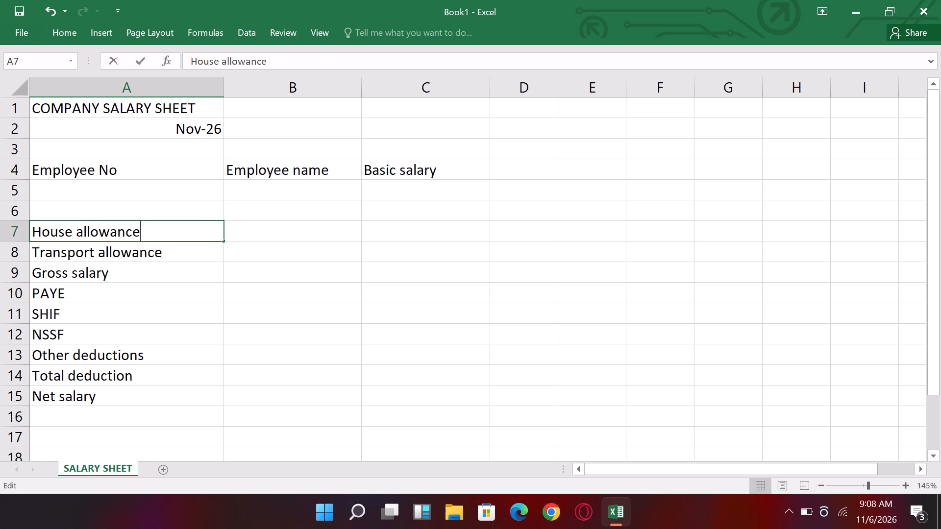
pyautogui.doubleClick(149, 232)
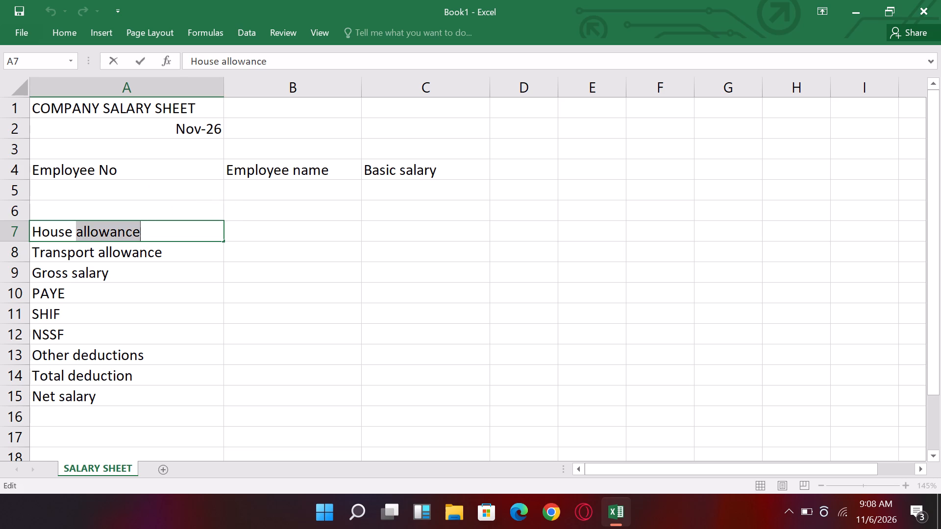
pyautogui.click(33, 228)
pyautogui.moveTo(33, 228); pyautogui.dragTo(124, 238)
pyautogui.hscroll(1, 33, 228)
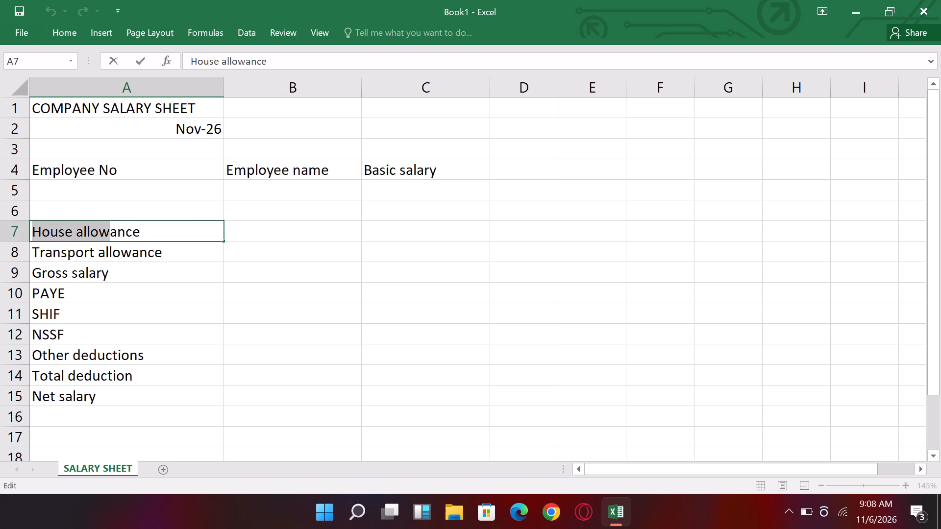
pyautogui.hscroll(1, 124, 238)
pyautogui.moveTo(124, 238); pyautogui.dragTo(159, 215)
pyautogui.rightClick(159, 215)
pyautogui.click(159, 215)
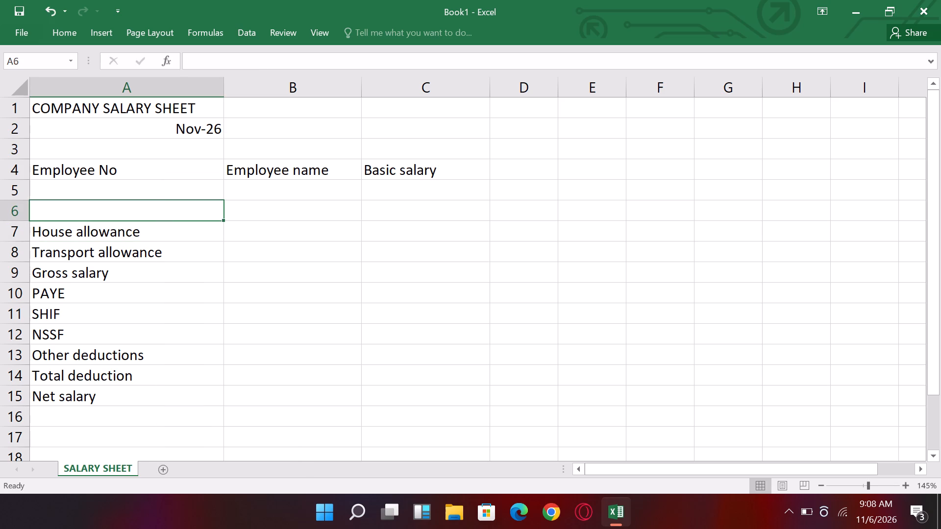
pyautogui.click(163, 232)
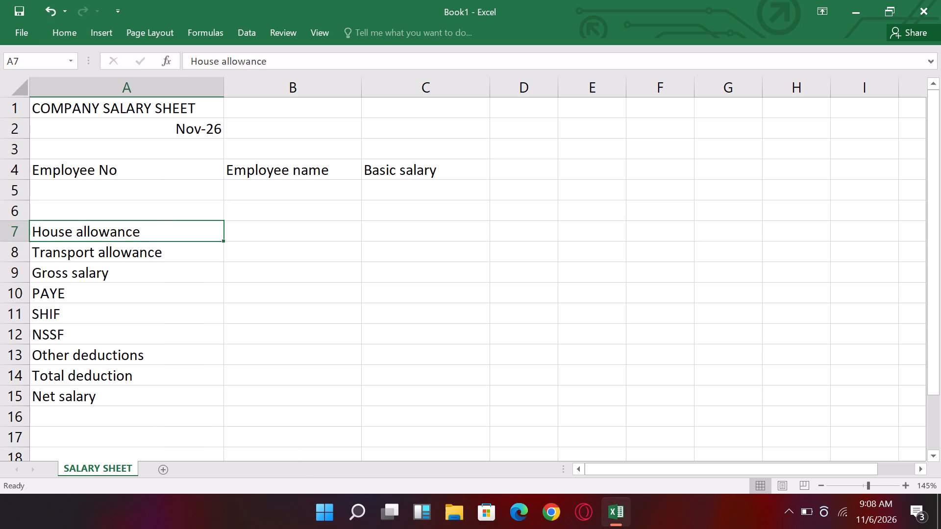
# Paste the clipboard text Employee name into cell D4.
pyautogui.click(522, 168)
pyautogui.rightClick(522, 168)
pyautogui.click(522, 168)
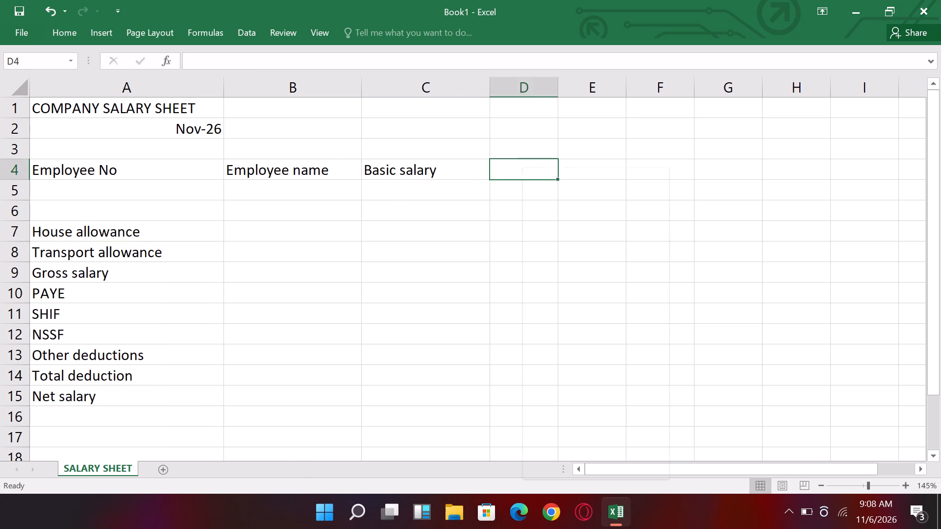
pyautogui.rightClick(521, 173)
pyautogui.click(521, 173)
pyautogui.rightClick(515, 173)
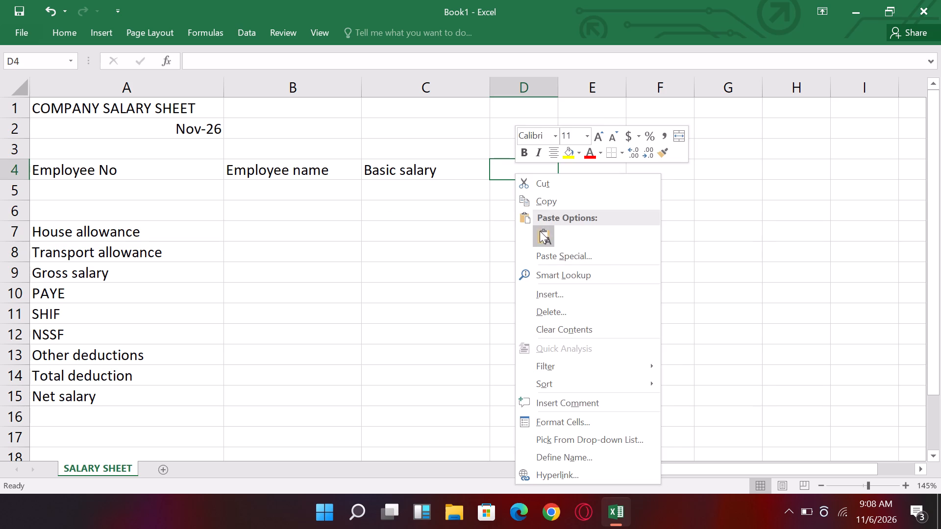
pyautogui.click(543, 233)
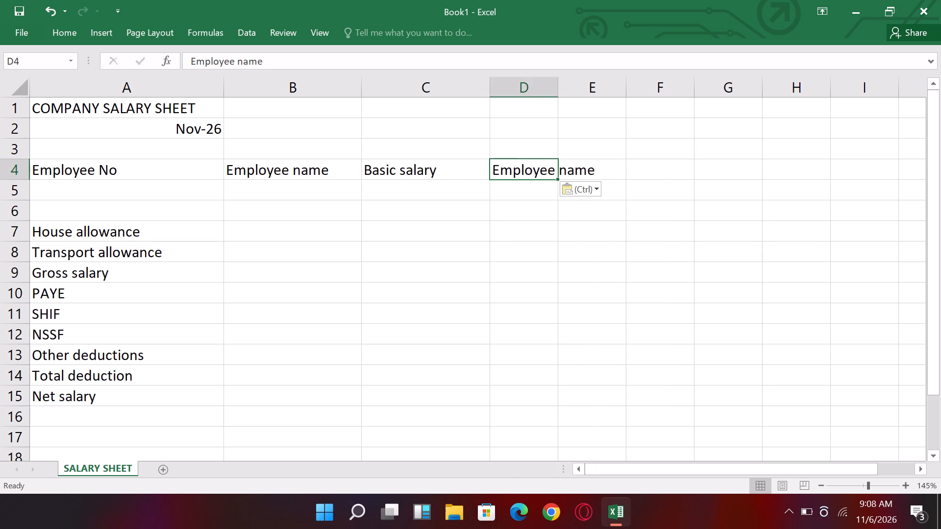
# Replace the contents of cell D4 with the header House allowance.
pyautogui.press('BackSpace')
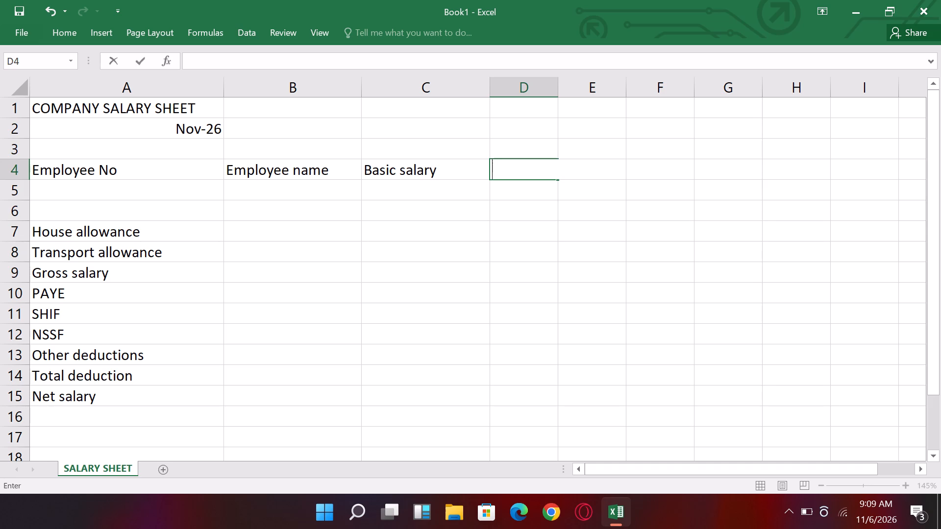
pyautogui.write('ouse')
pyautogui.press('space')
pyautogui.write('allowance')
pyautogui.press('Right')
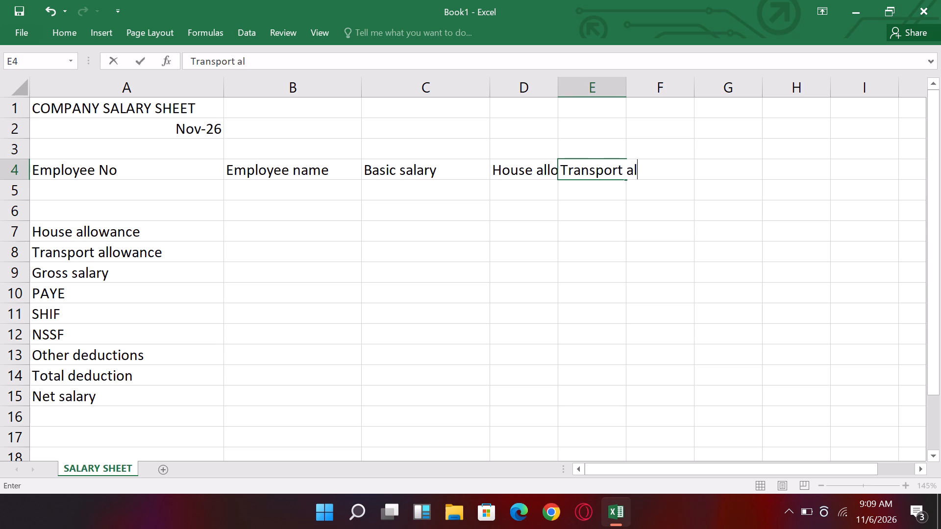
# Complete the header Transport allowance in cell E4.
pyautogui.write('ance')
pyautogui.press('Return')
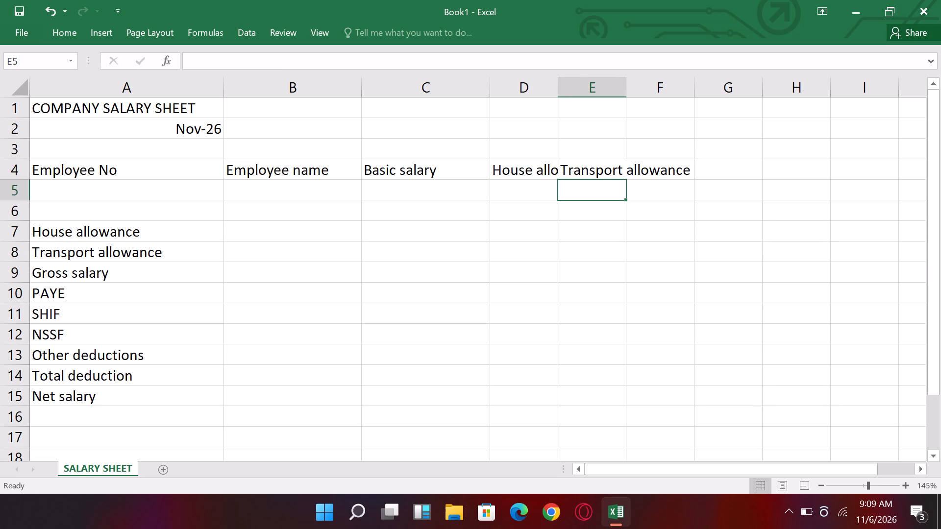
# Enter the headers Gross salary, PAYE, SHA and NSSF in cells F4 to I4.
pyautogui.press('Up')
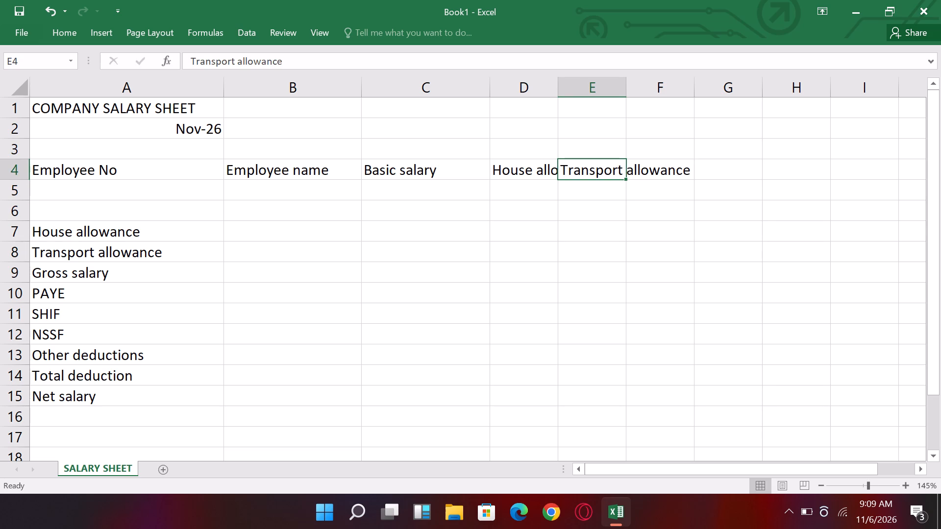
pyautogui.press('Right')
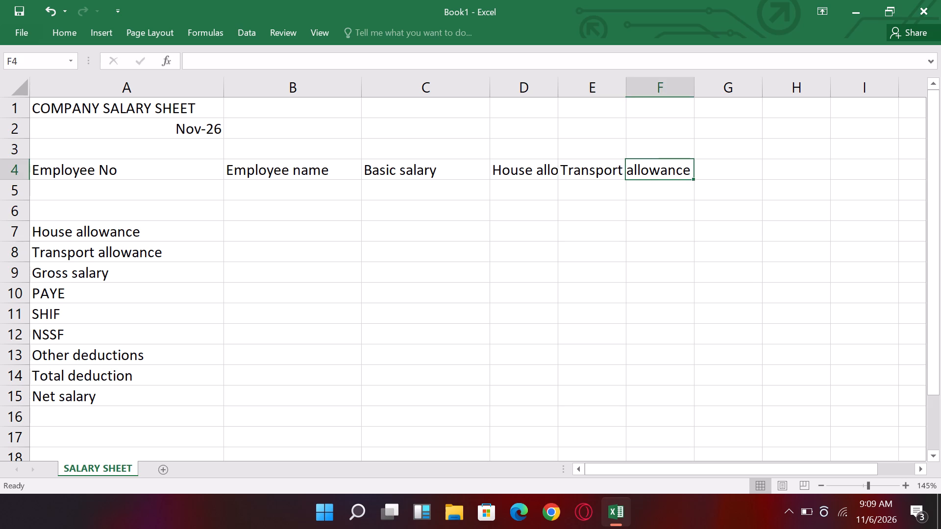
pyautogui.write('ross salary')
pyautogui.press('Right')
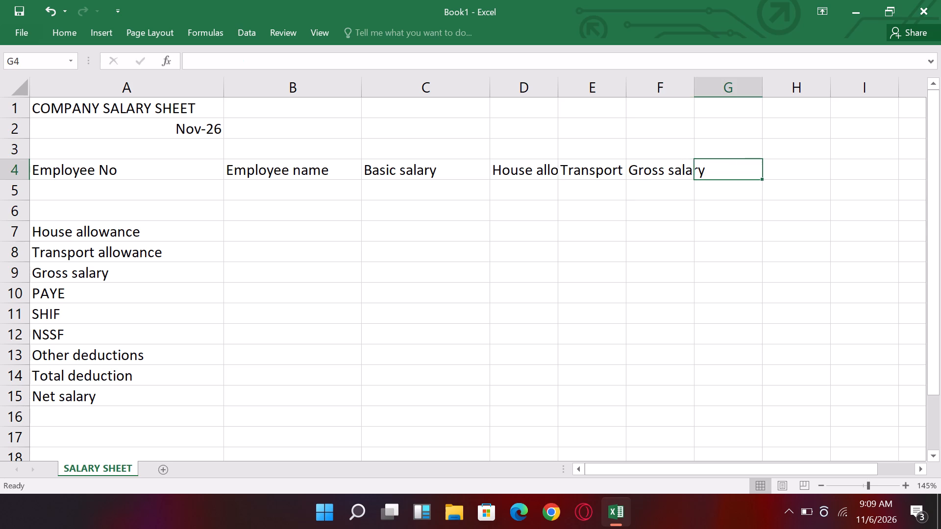
pyautogui.write('PAYE')
pyautogui.press('Right')
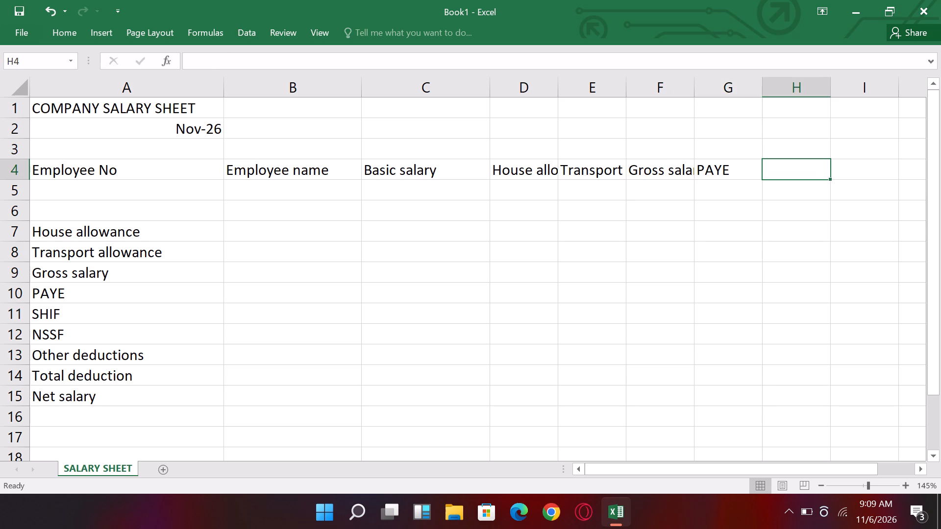
pyautogui.write('SHA')
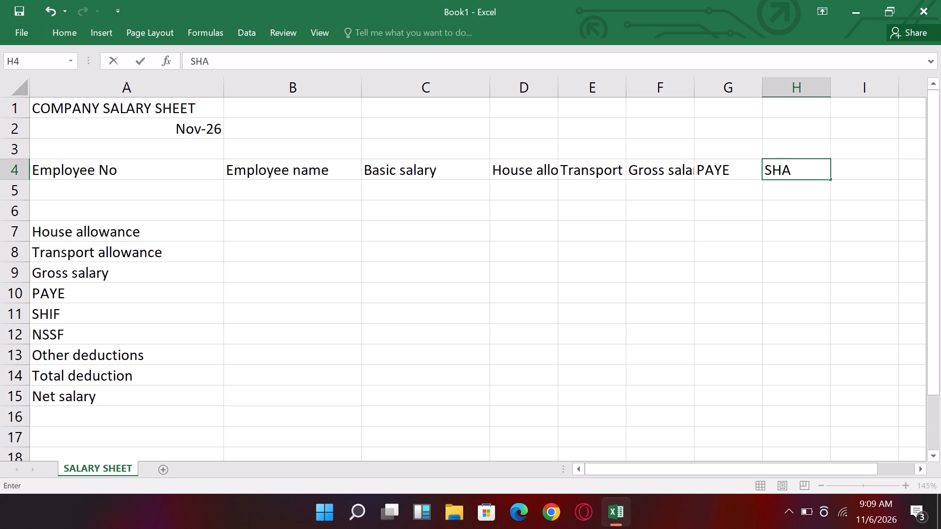
pyautogui.press('Right')
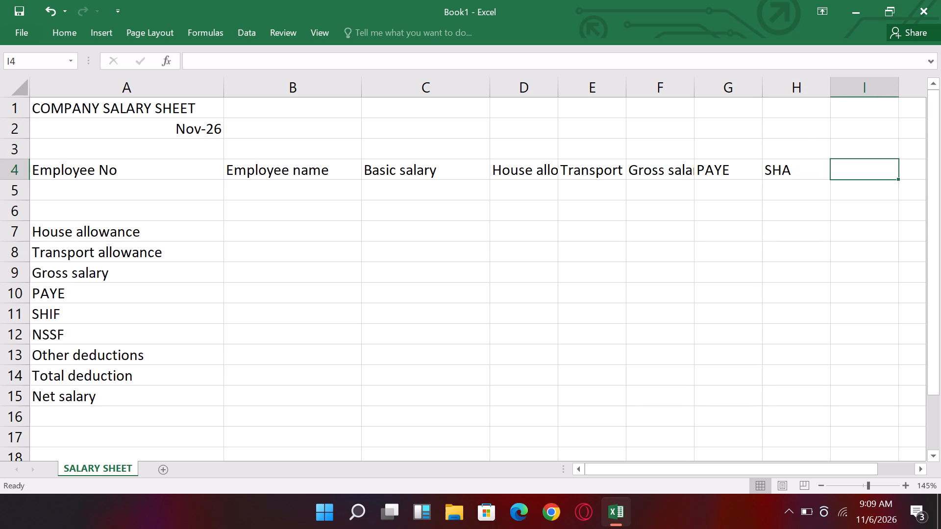
pyautogui.write('NSSF')
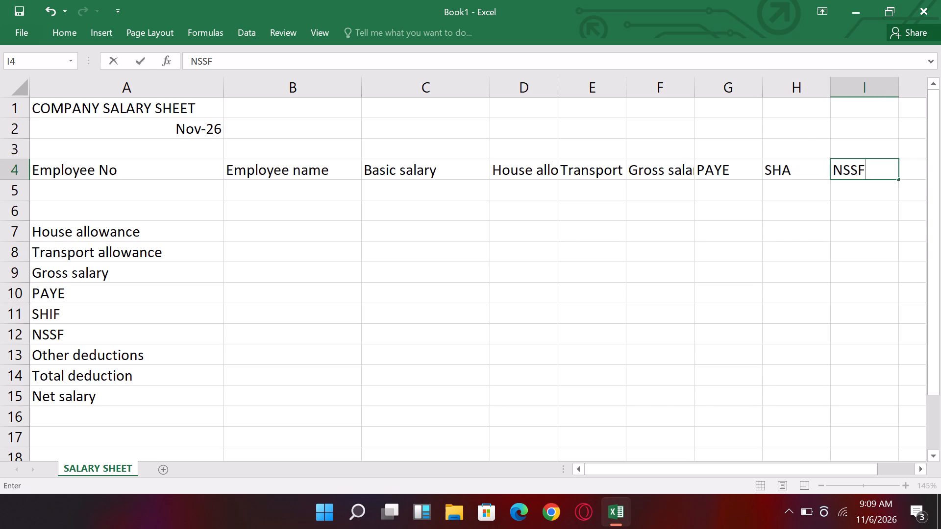
pyautogui.press('Right')
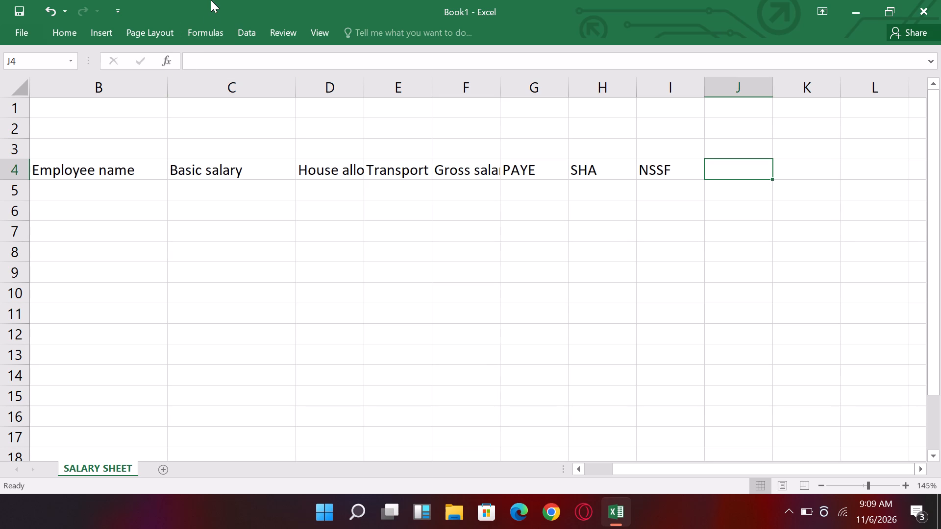
# Enter the headers Other deductions, Total deductions and Net salary in cells J4 to L4.
pyautogui.write('ther dedu')
pyautogui.write('ctions')
pyautogui.press('Right')
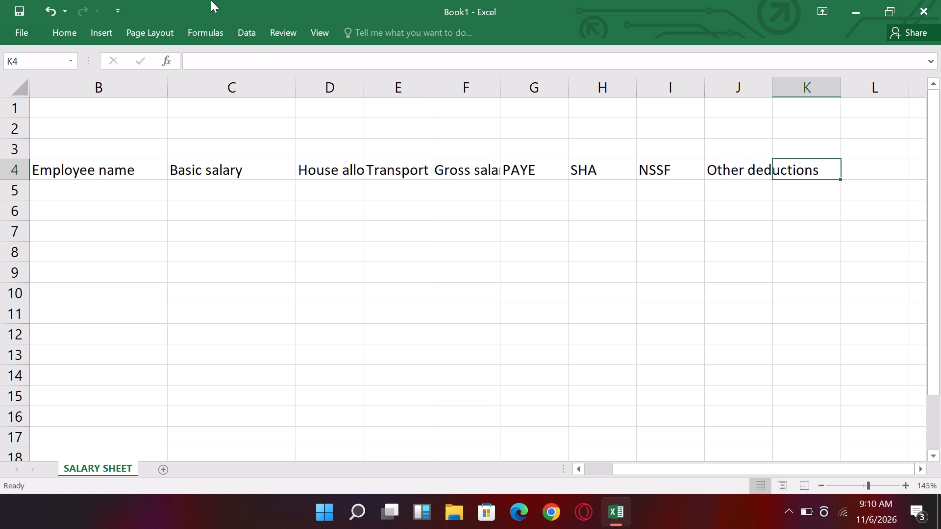
pyautogui.write('otal')
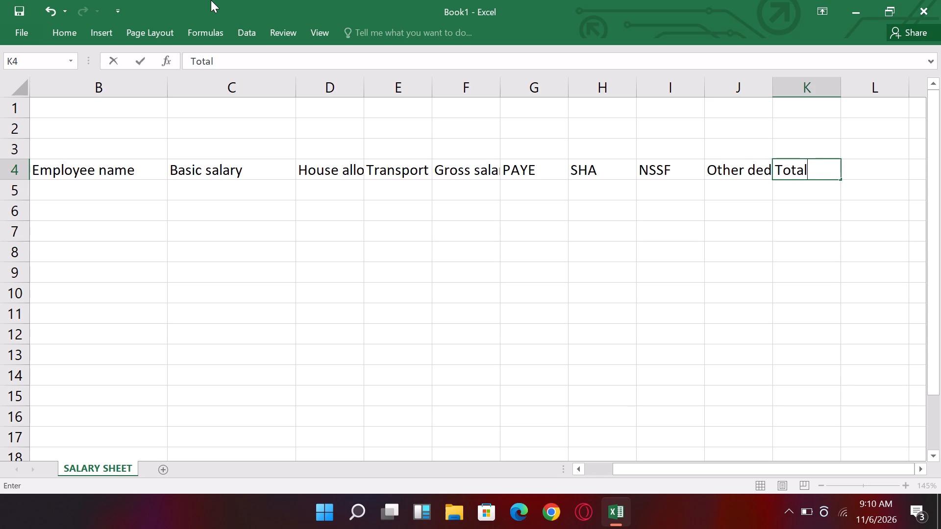
pyautogui.press('space')
pyautogui.write('dedu')
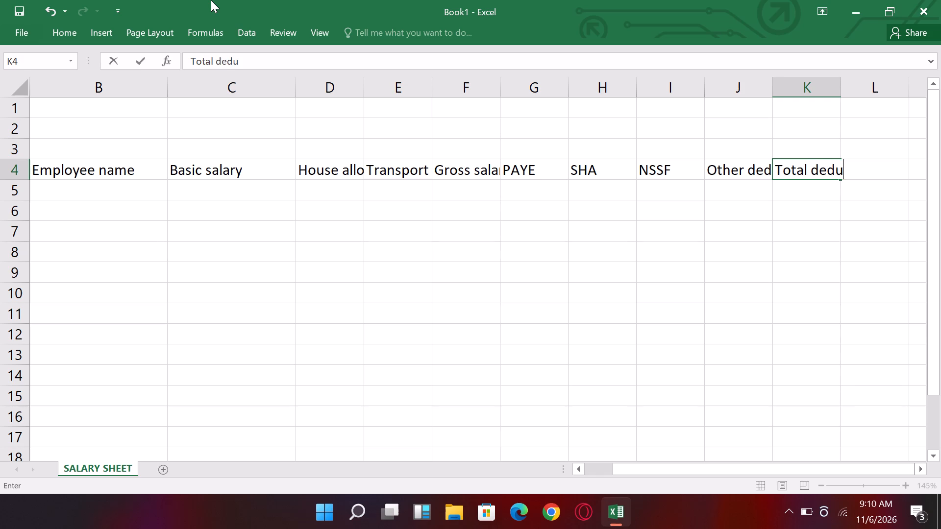
pyautogui.write('ctions')
pyautogui.press('Right')
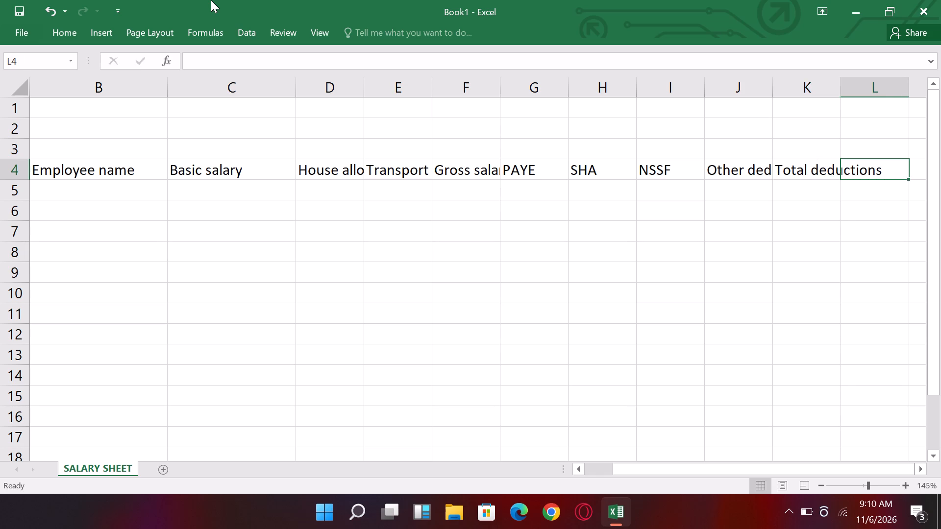
pyautogui.write('et sala')
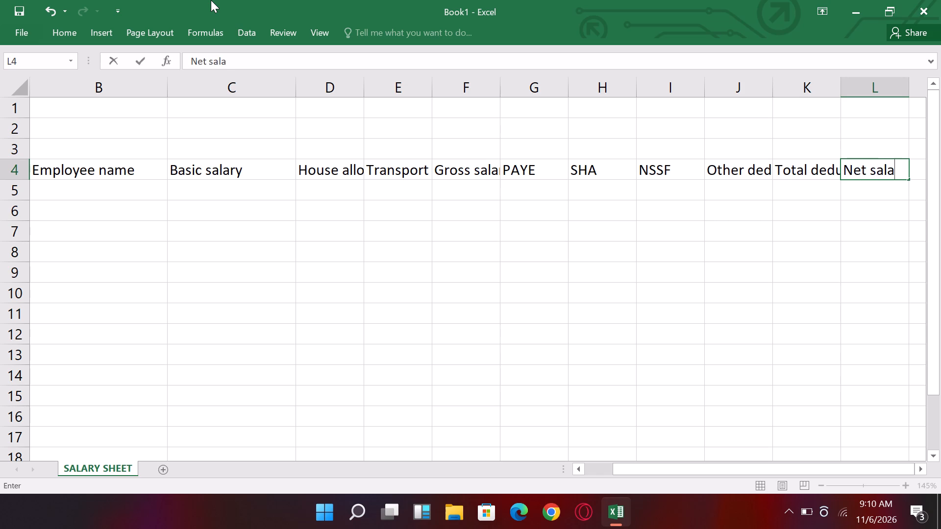
pyautogui.write('ry')
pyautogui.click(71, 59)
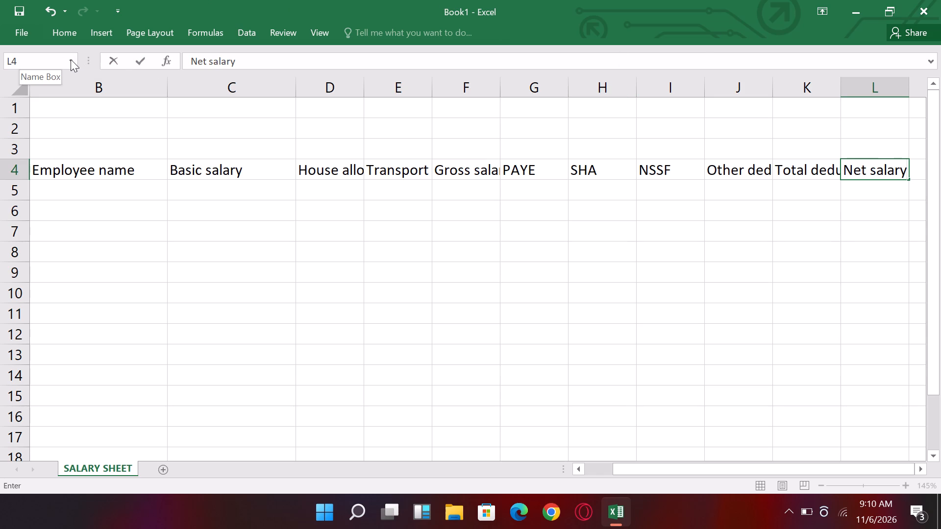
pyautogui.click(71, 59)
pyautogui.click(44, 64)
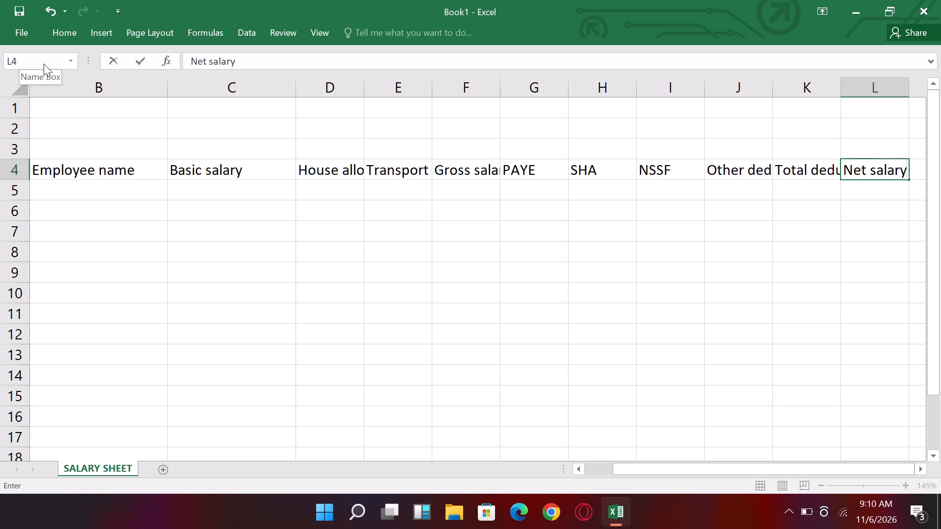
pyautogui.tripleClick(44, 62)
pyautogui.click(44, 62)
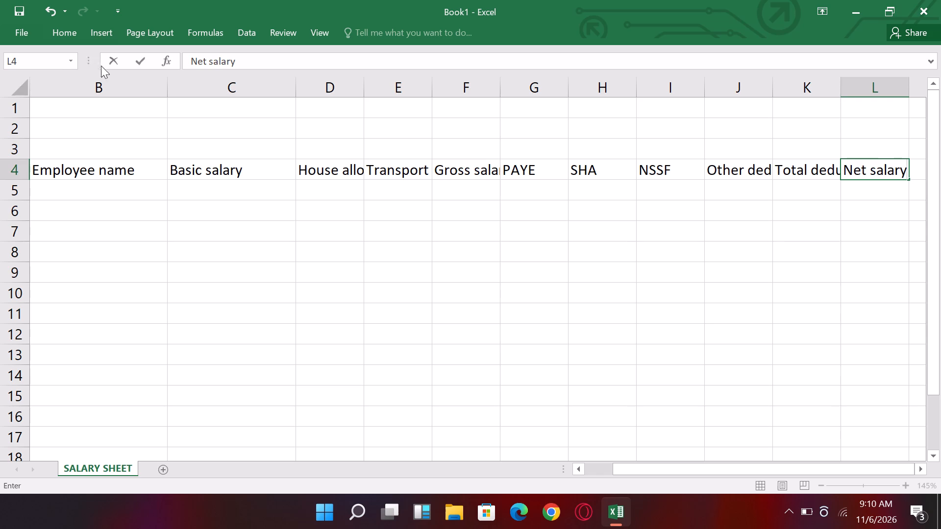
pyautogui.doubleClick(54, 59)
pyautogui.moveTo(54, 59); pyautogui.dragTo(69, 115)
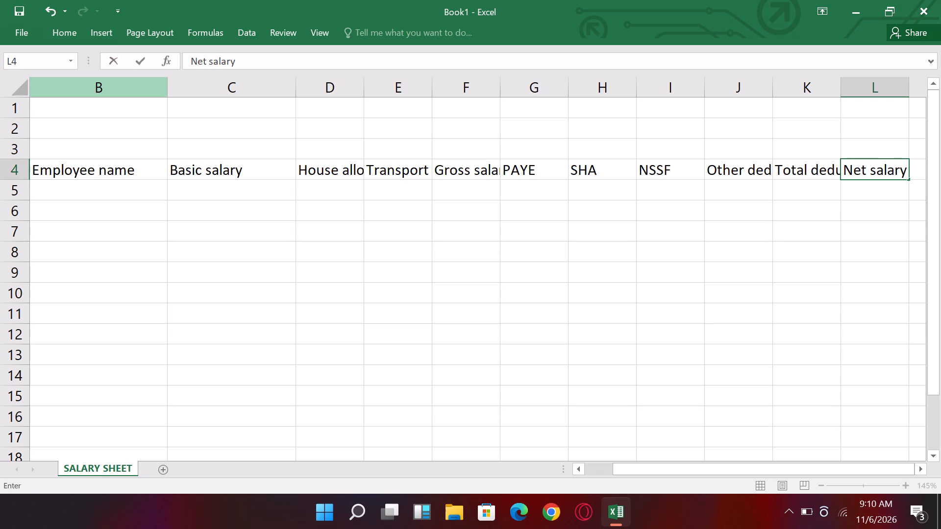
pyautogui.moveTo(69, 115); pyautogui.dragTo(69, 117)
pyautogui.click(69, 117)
# Clear the leftover labels in column A, from House allowance in A7 down to Net salary in A15.
pyautogui.click(53, 168)
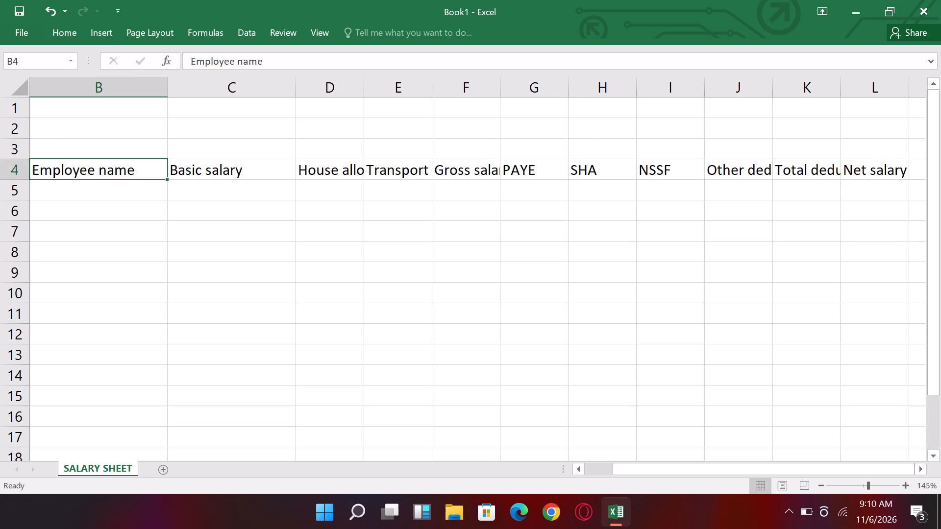
pyautogui.press('Left')
pyautogui.press('Left')
pyautogui.press('Left')
pyautogui.press('Left')
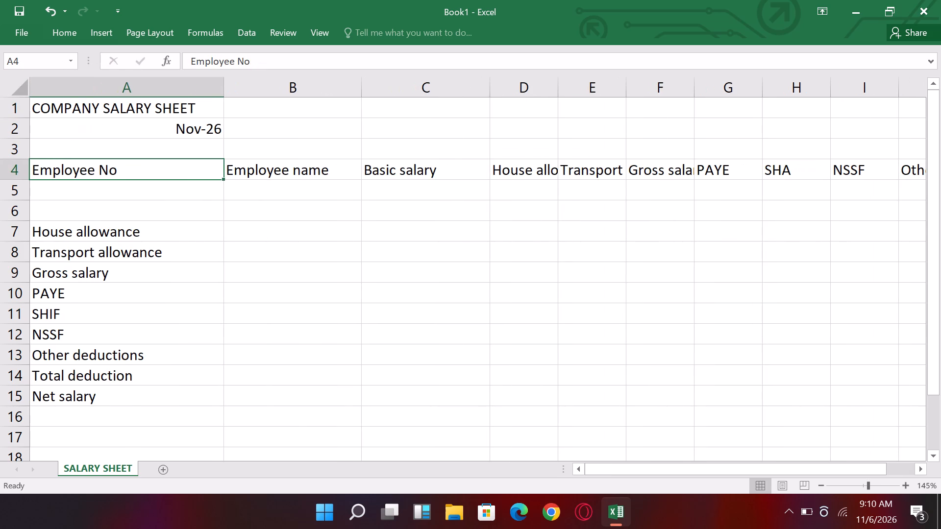
pyautogui.click(136, 233)
pyautogui.press('BackSpace')
pyautogui.press('Down')
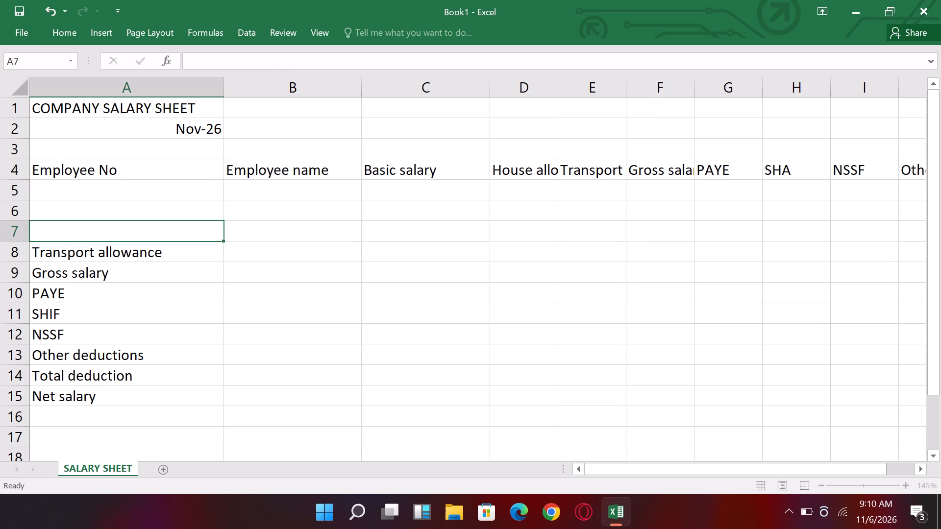
pyautogui.press('BackSpace')
pyautogui.press('Down')
pyautogui.press('BackSpace')
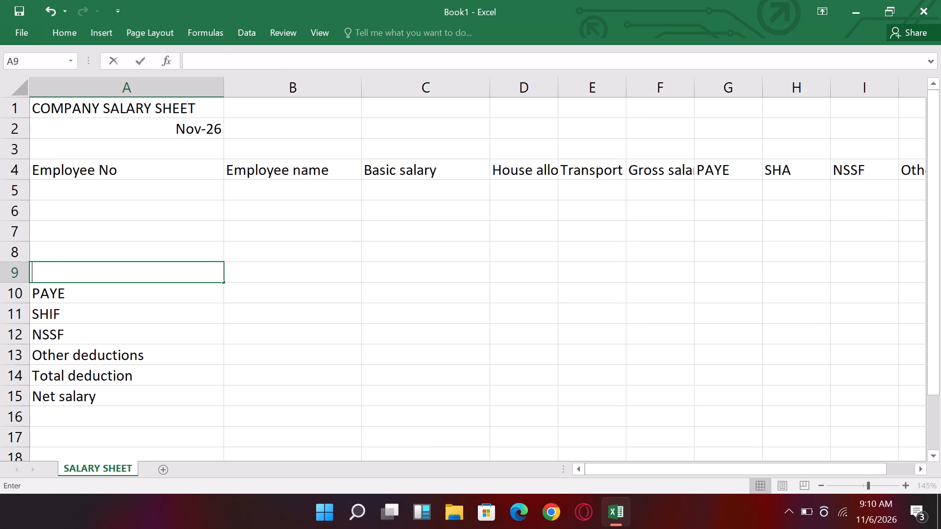
pyautogui.press('Down')
pyautogui.press('BackSpace')
pyautogui.press('Down')
pyautogui.press('BackSpace')
pyautogui.press('Down')
pyautogui.press('BackSpace')
pyautogui.press('Down')
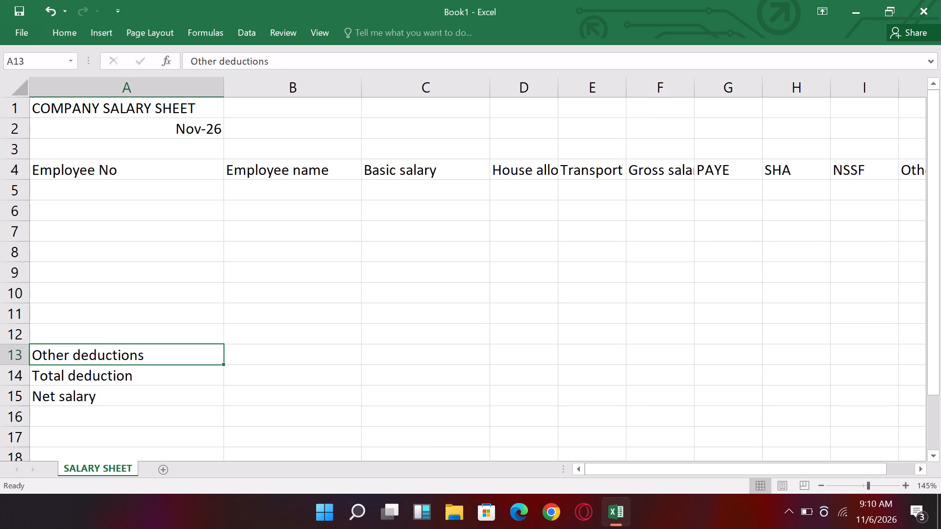
pyautogui.press('BackSpace')
pyautogui.press('Down')
pyautogui.press('BackSpace')
pyautogui.press('Down')
pyautogui.press('BackSpace')
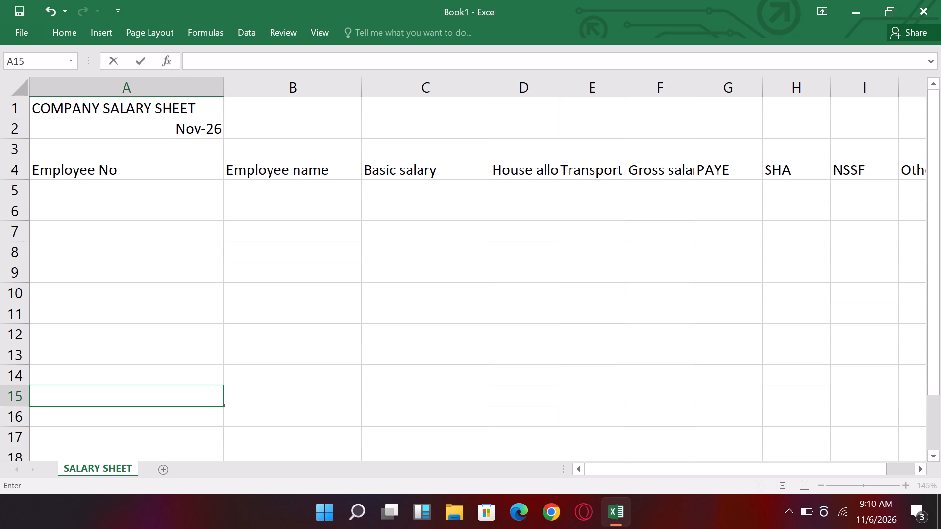
pyautogui.press('Up')
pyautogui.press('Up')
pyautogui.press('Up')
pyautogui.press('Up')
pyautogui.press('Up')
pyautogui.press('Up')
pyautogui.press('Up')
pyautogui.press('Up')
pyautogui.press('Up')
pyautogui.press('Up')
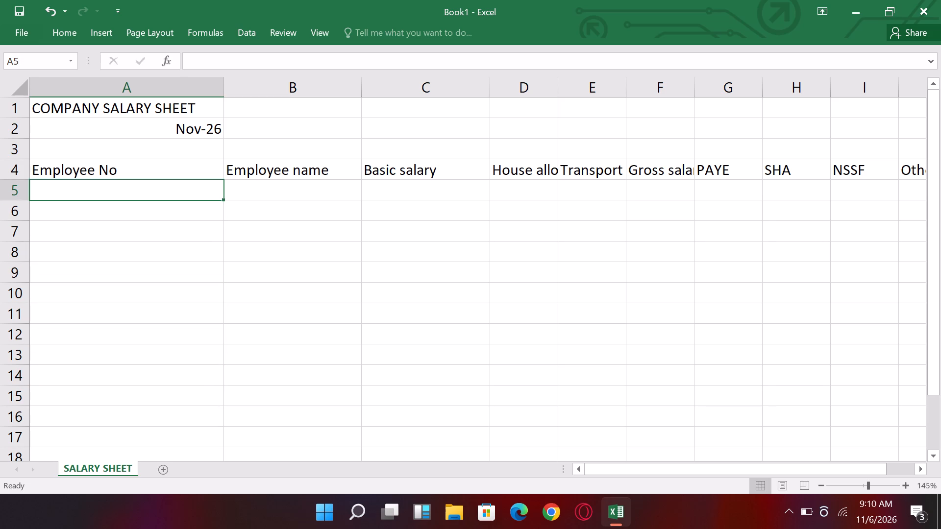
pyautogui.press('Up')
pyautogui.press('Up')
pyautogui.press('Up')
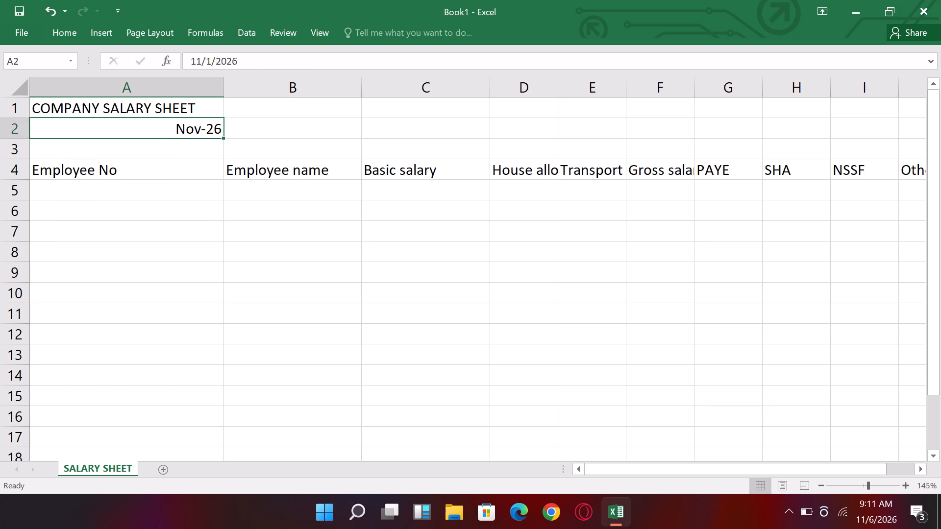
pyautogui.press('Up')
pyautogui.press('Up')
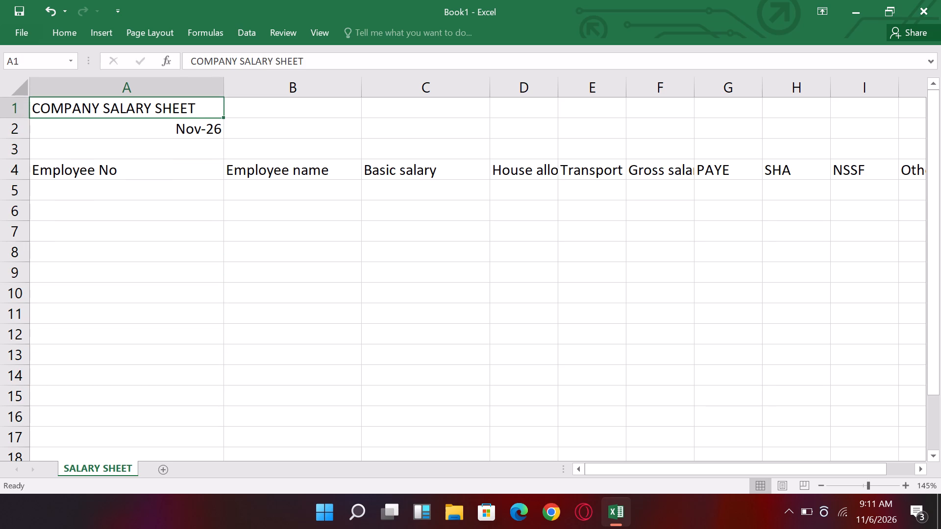
# Narrow column A so it just fits the title COMPANY SALARY SHEET.
pyautogui.moveTo(225, 85); pyautogui.dragTo(206, 91)
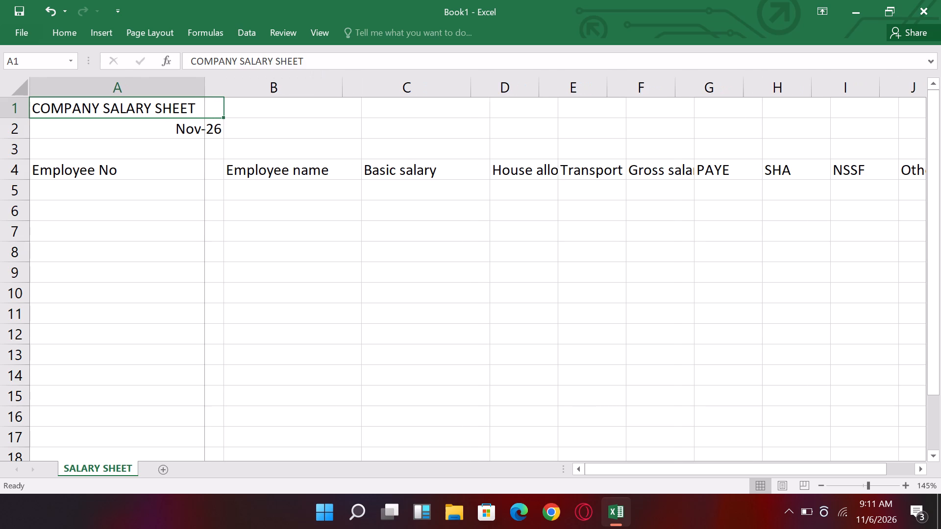
pyautogui.moveTo(205, 93); pyautogui.dragTo(206, 95)
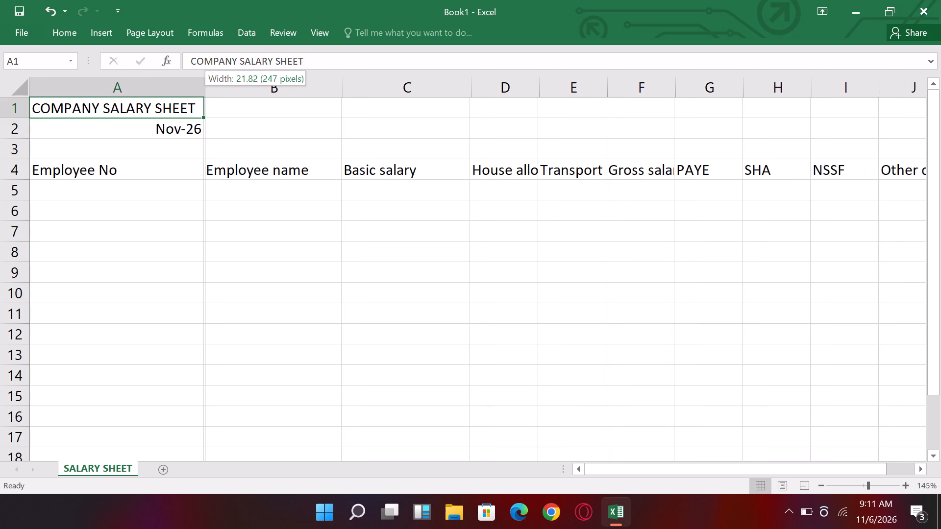
pyautogui.moveTo(206, 95); pyautogui.dragTo(203, 96)
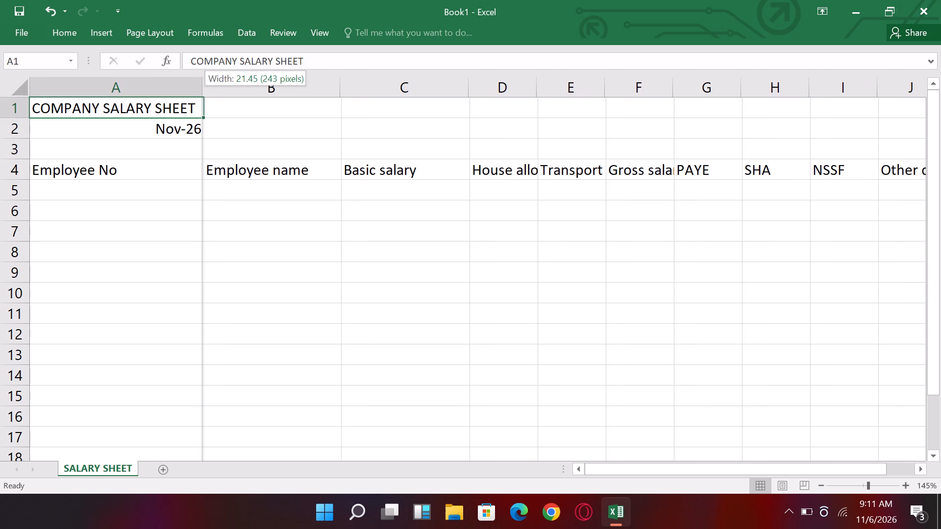
pyautogui.moveTo(203, 96); pyautogui.dragTo(200, 96)
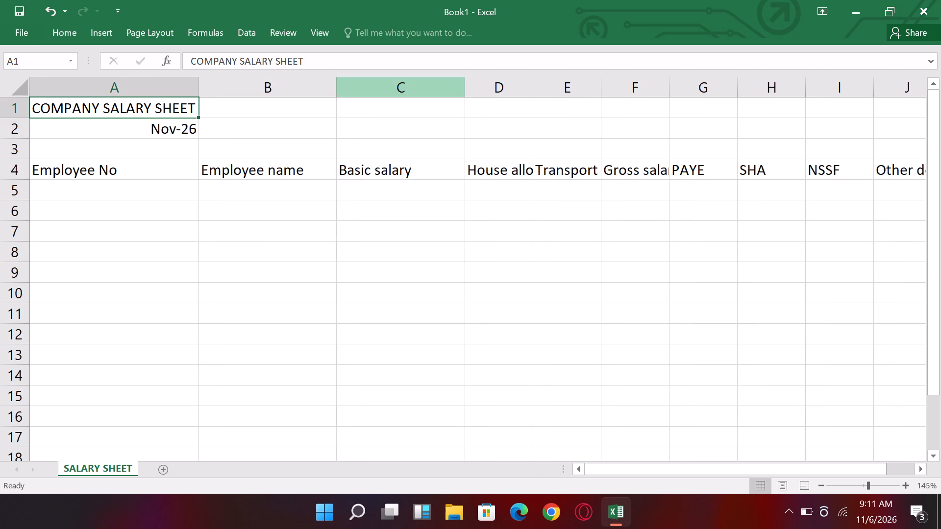
# Narrow columns B and C so they just fit the headers Employee name and Basic salary.
pyautogui.moveTo(338, 83); pyautogui.dragTo(314, 93)
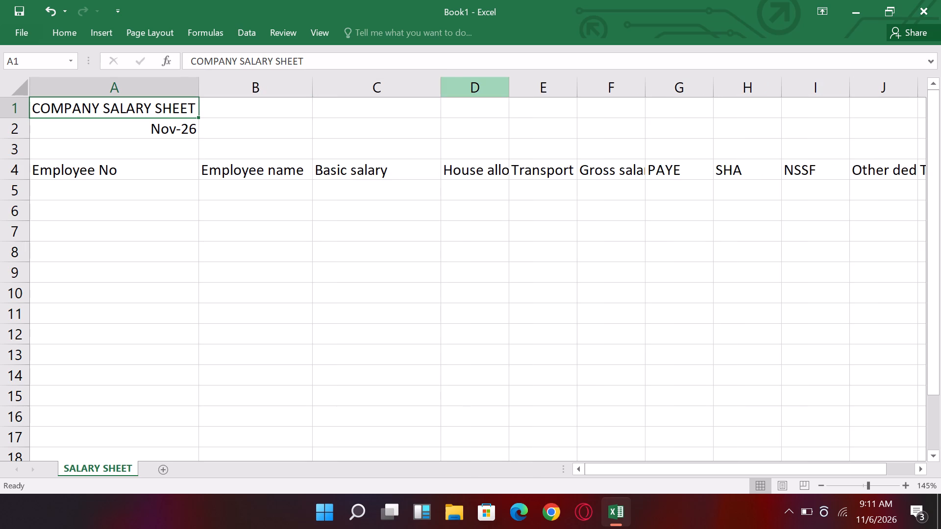
pyautogui.moveTo(438, 83); pyautogui.dragTo(402, 101)
pyautogui.hscroll(-1, 437, 83)
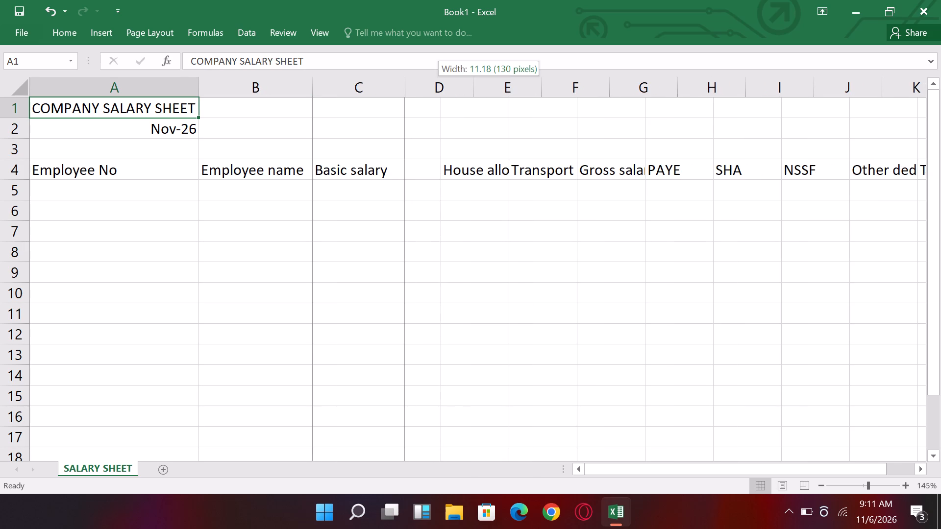
pyautogui.hscroll(-1, 402, 101)
pyautogui.moveTo(402, 101); pyautogui.dragTo(390, 104)
pyautogui.hscroll(-2, 391, 104)
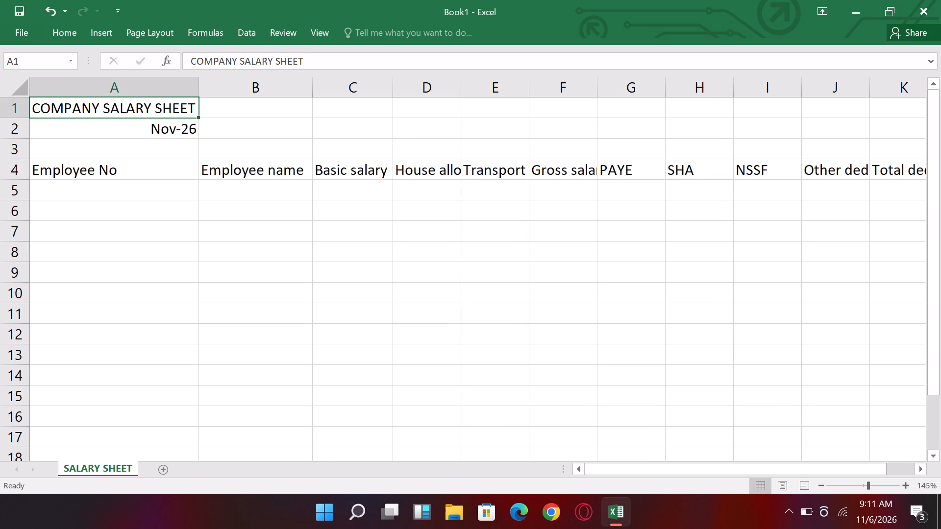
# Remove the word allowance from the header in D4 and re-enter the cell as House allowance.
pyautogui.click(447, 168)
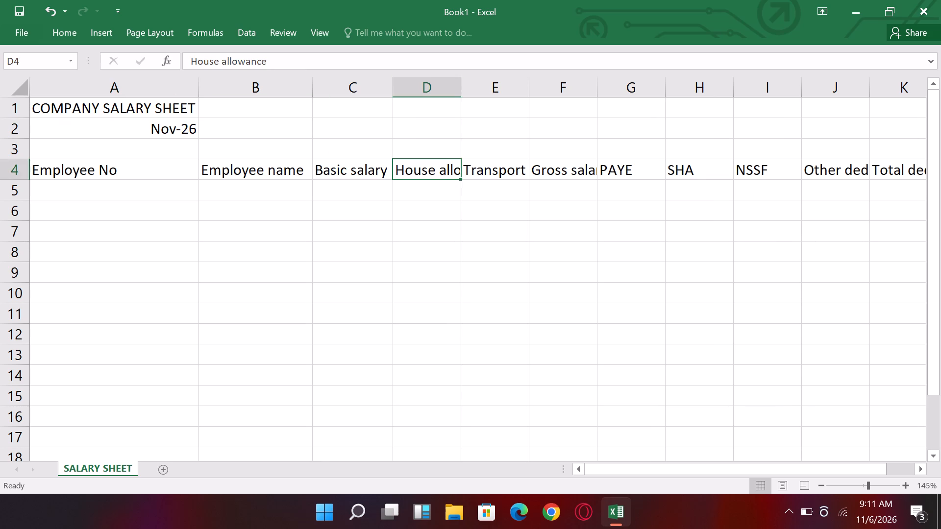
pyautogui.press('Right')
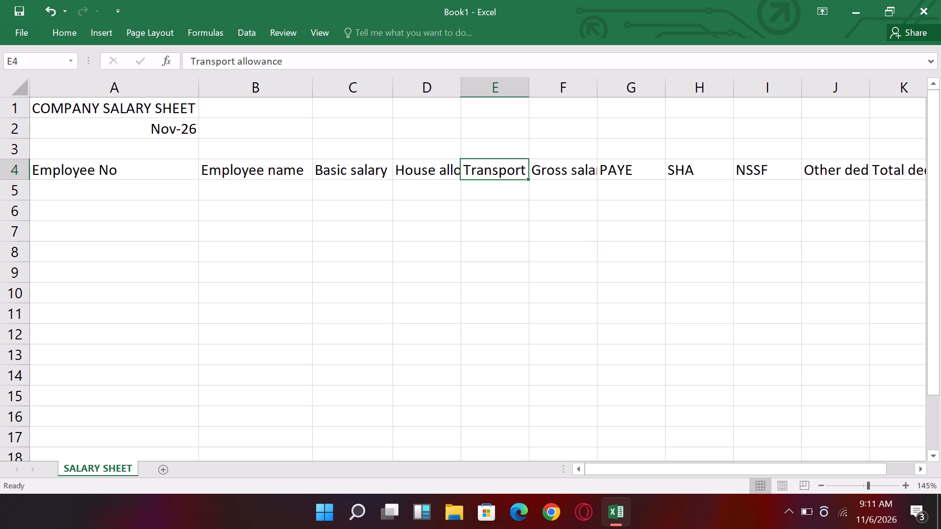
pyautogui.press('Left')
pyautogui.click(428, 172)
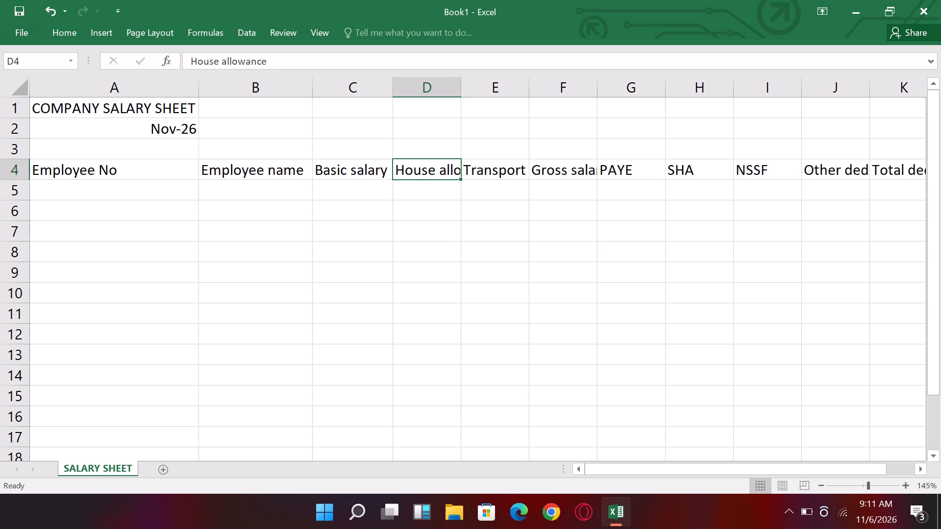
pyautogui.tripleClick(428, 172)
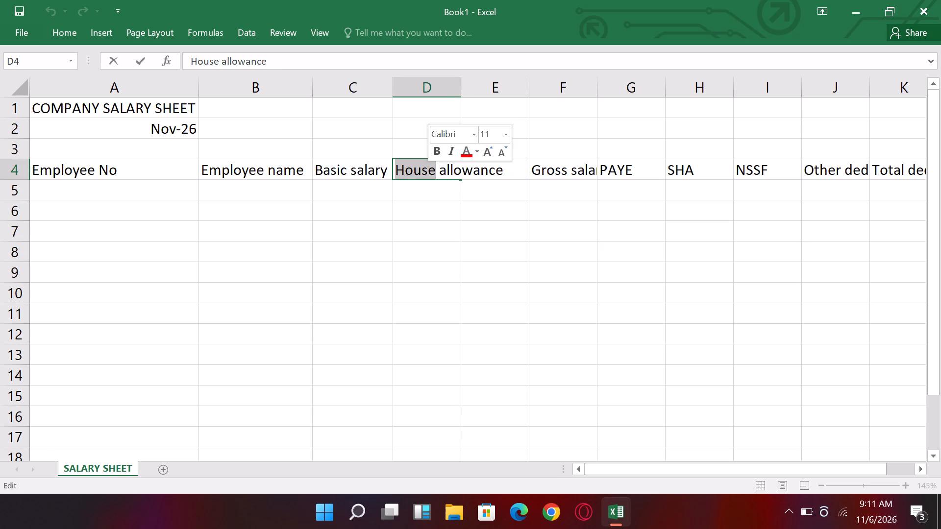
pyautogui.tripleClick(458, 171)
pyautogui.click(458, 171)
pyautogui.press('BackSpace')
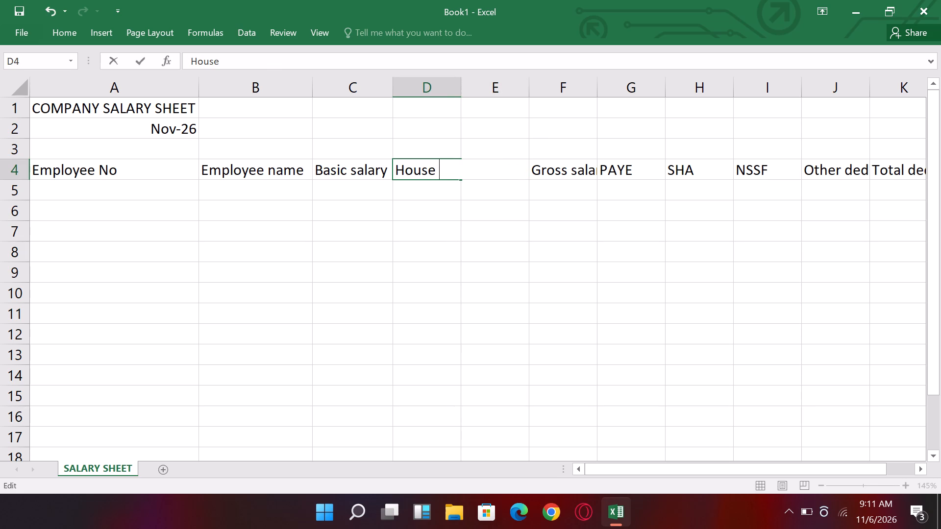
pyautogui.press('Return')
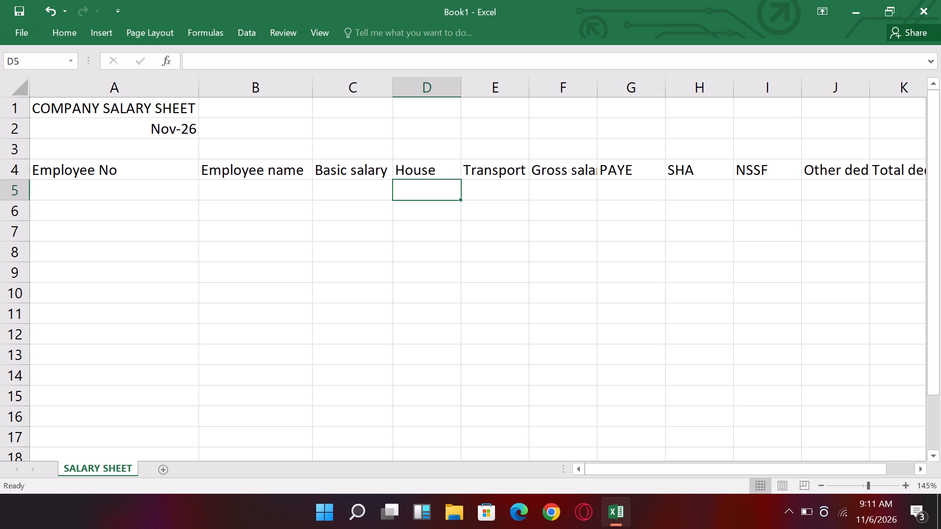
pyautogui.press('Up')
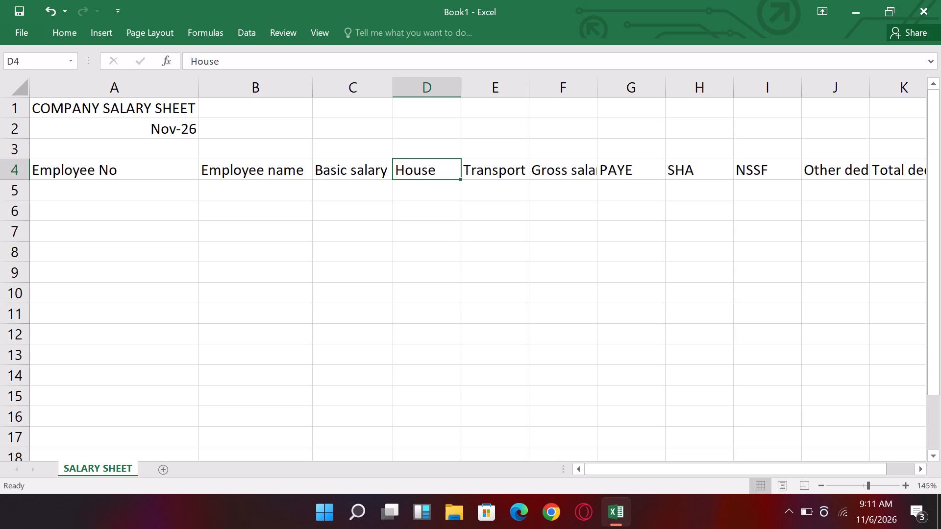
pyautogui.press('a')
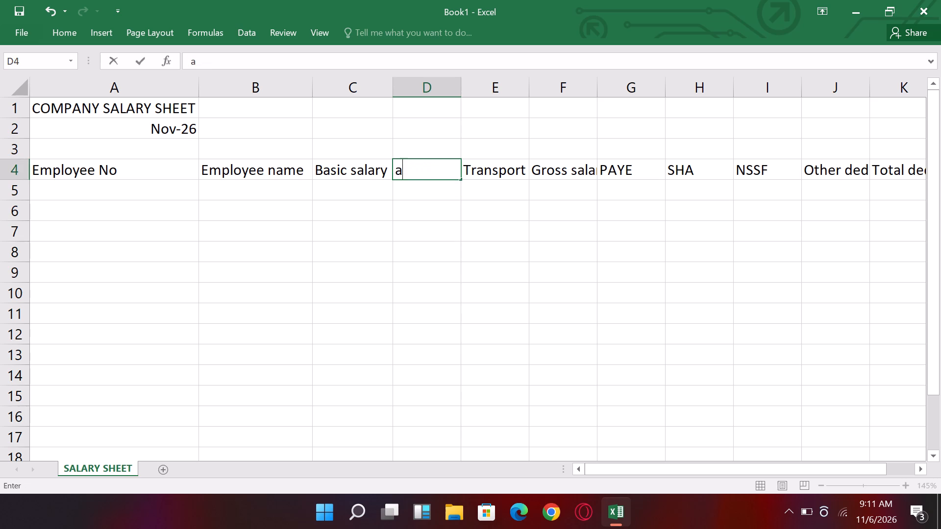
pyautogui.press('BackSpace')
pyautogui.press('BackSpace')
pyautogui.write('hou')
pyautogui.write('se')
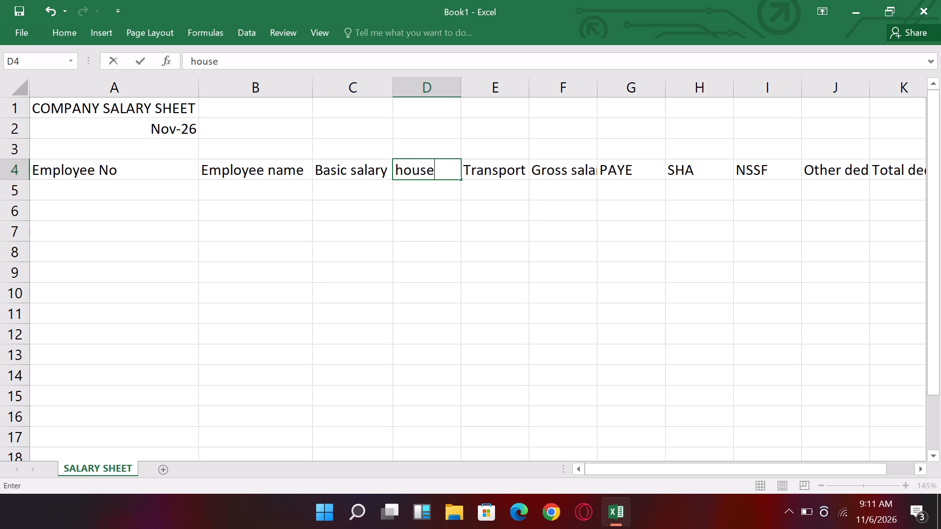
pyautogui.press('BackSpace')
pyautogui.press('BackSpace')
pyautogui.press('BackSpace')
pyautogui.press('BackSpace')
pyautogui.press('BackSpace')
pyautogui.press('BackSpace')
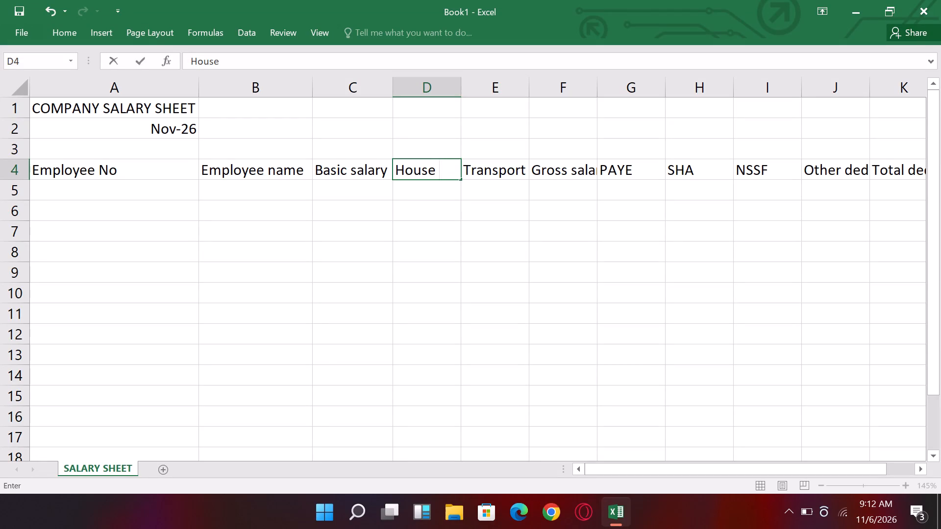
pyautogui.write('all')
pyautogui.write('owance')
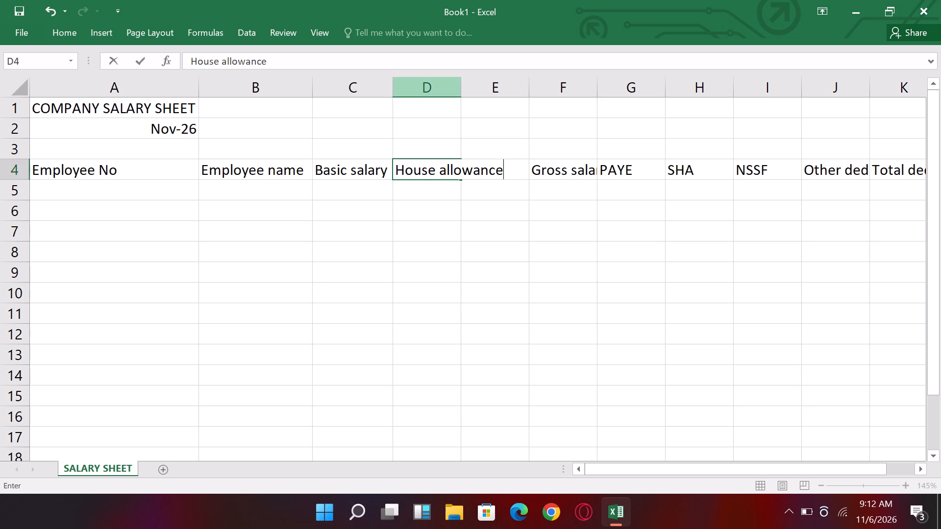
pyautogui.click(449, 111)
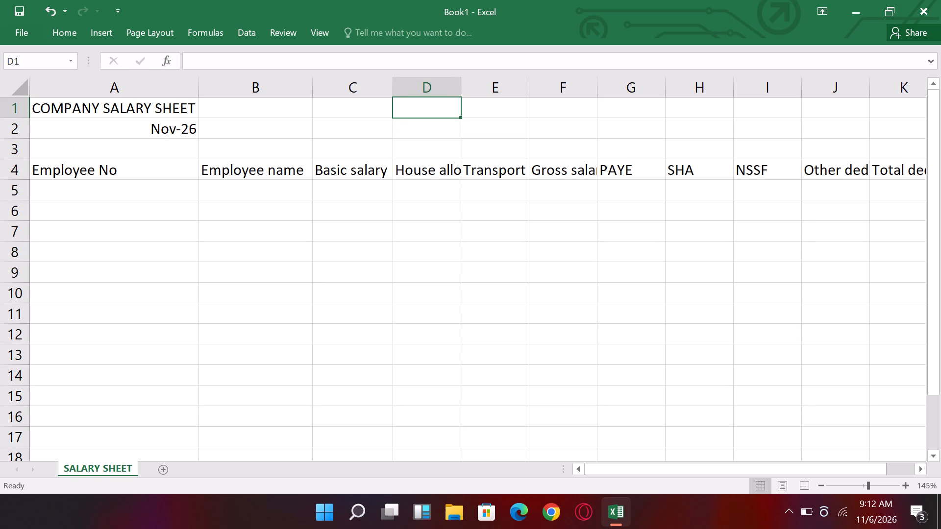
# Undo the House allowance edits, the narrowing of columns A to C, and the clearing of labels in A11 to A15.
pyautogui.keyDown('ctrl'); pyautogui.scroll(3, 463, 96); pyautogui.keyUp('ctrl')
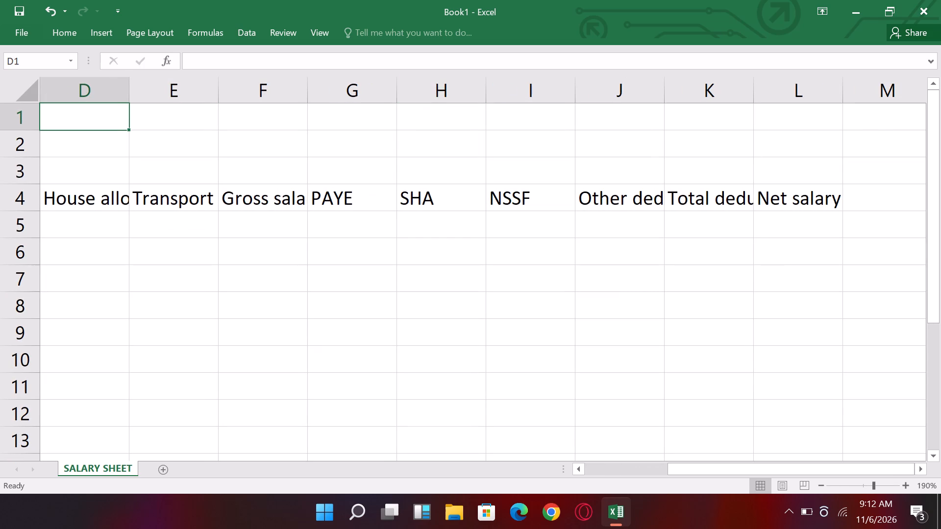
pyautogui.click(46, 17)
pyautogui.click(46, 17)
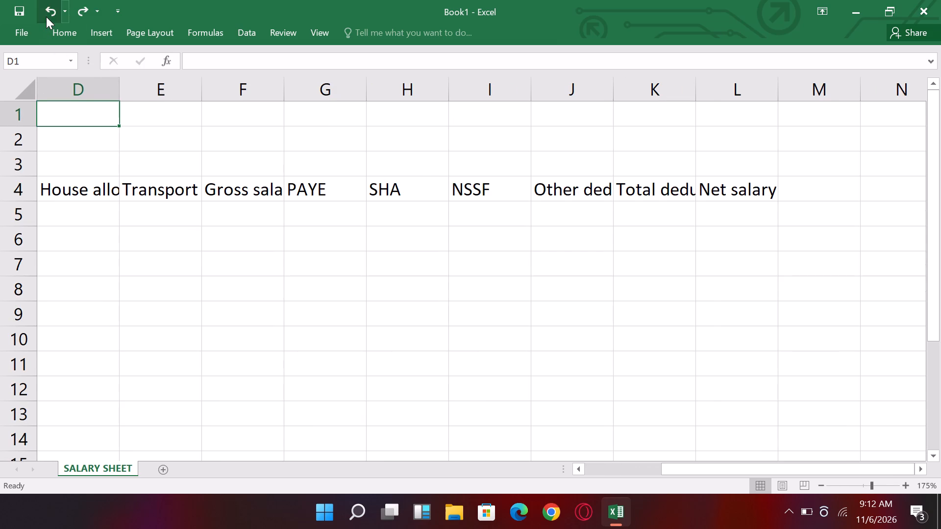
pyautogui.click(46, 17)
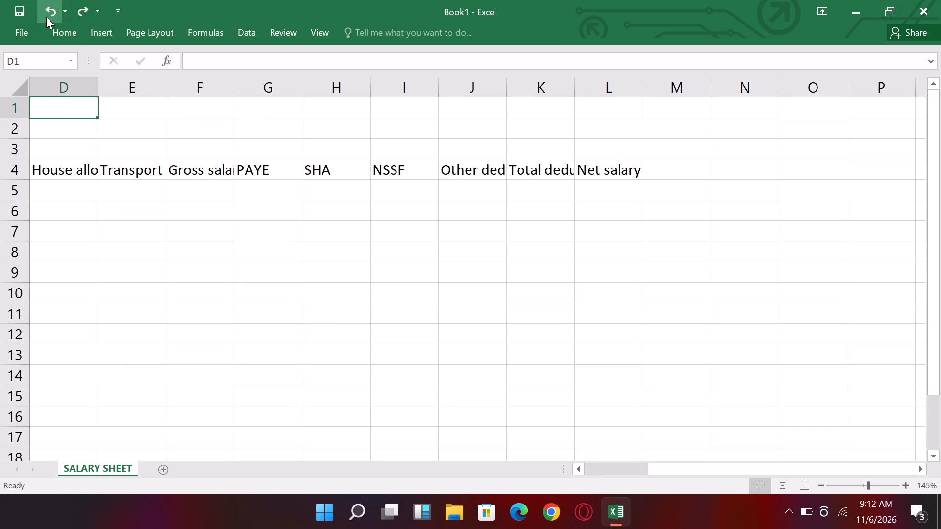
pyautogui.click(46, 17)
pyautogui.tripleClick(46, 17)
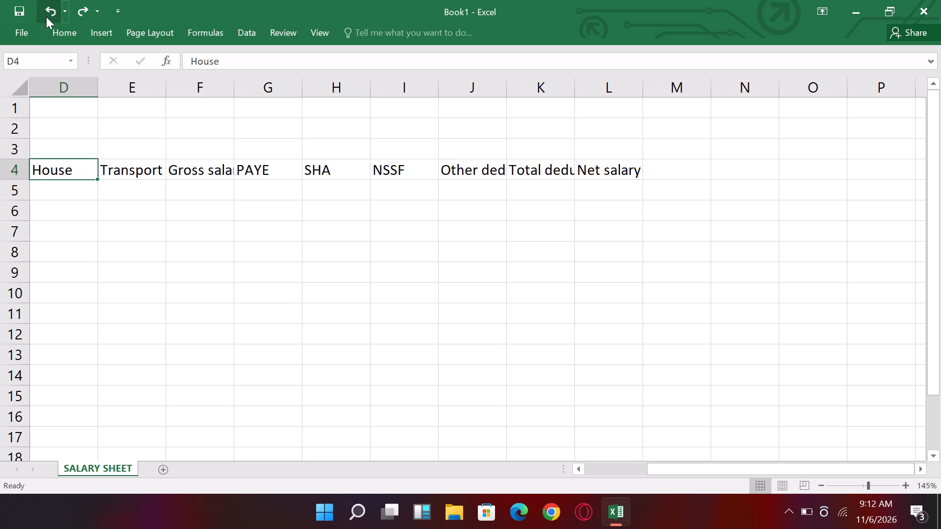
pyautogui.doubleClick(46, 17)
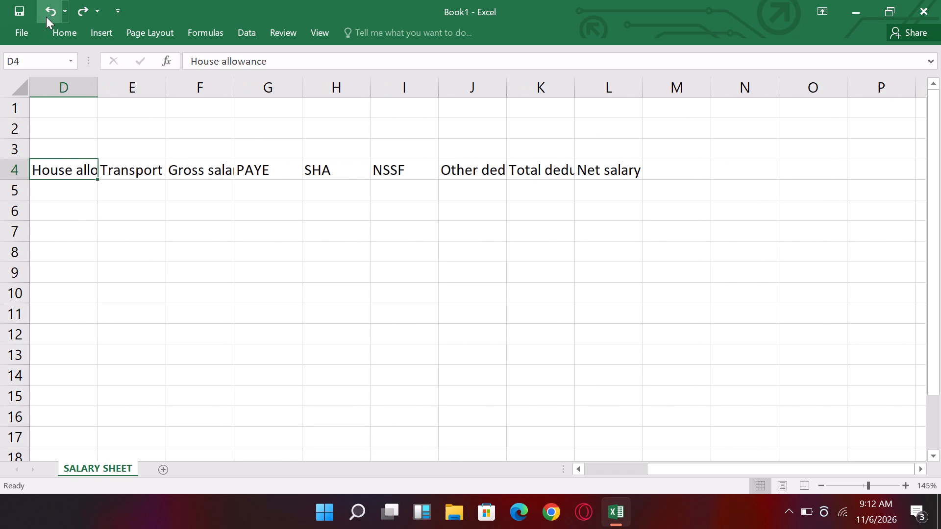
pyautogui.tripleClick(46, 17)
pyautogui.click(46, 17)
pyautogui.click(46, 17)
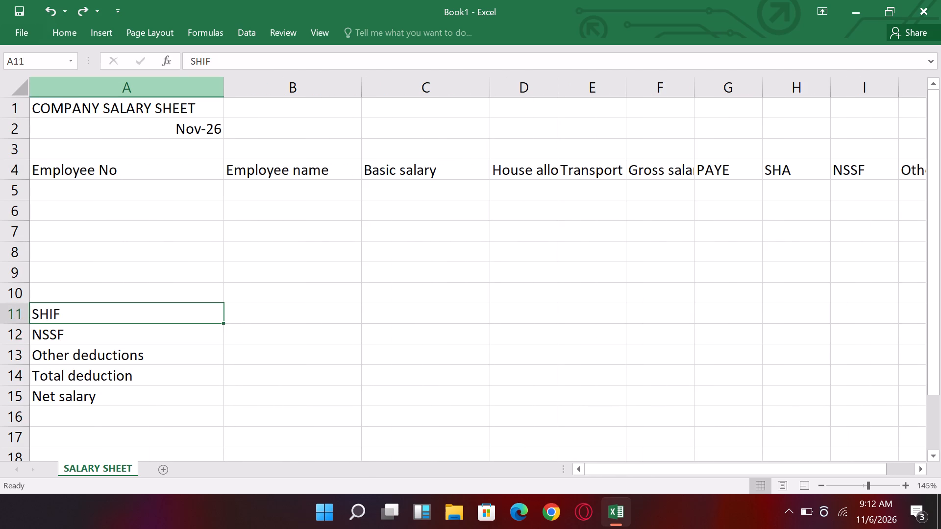
# Clear the leftover labels in column A, from SHIF in A11 down to Net salary in A15.
pyautogui.press('BackSpace')
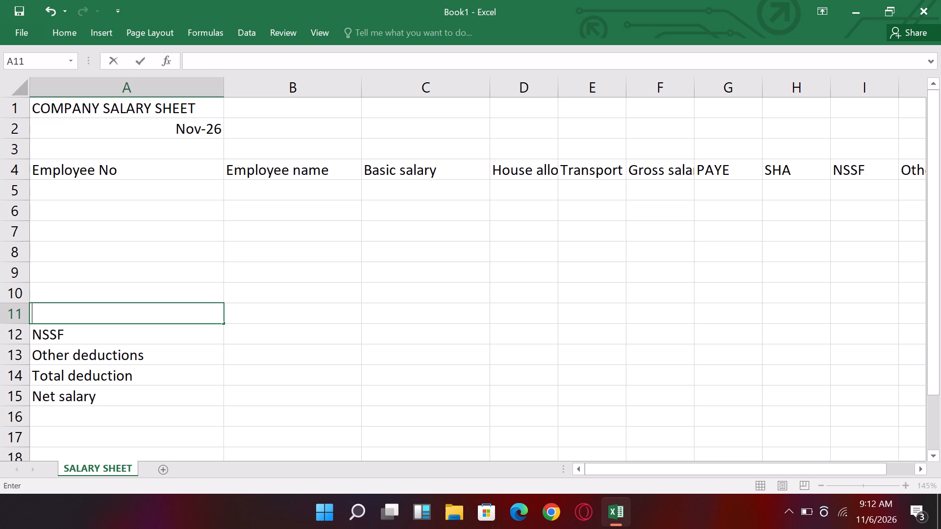
pyautogui.press('Down')
pyautogui.press('BackSpace')
pyautogui.press('Down')
pyautogui.press('BackSpace')
pyautogui.press('Down')
pyautogui.press('BackSpace')
pyautogui.press('Down')
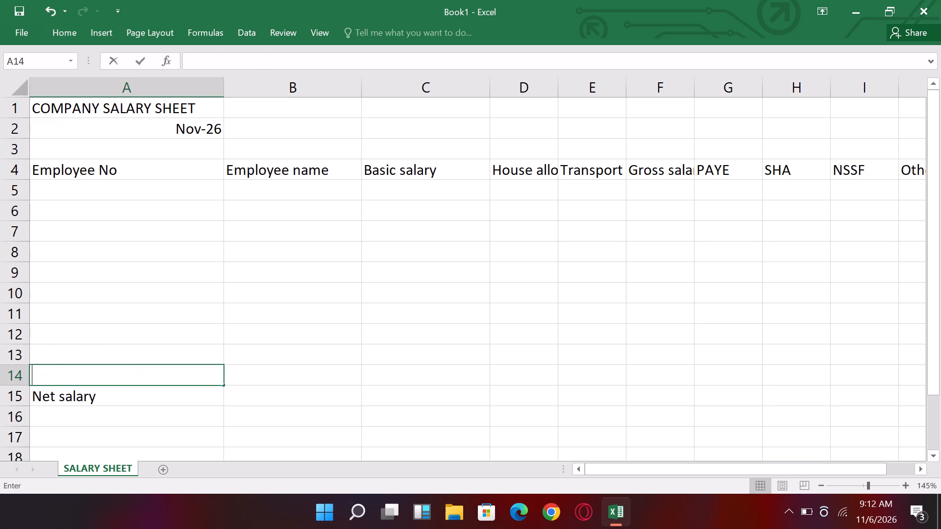
pyautogui.press('Down')
pyautogui.press('Up')
pyautogui.press('BackSpace')
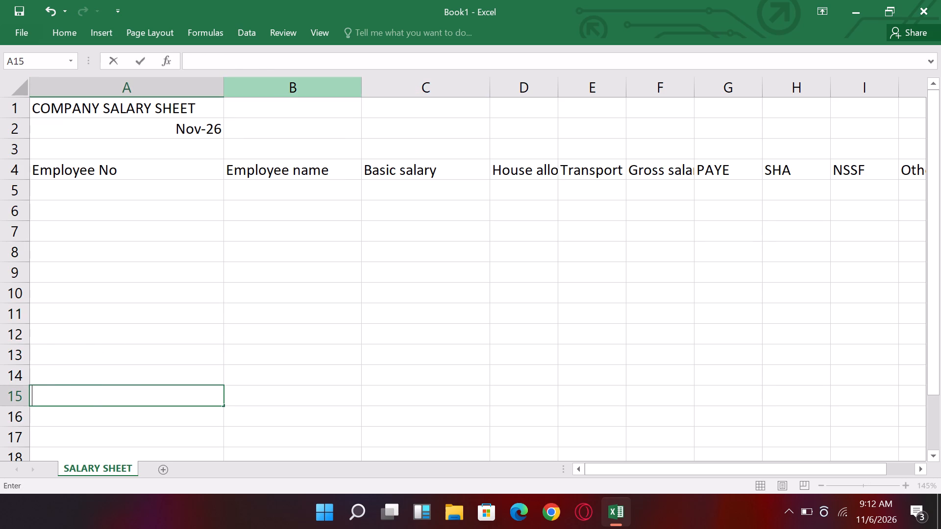
pyautogui.click(355, 104)
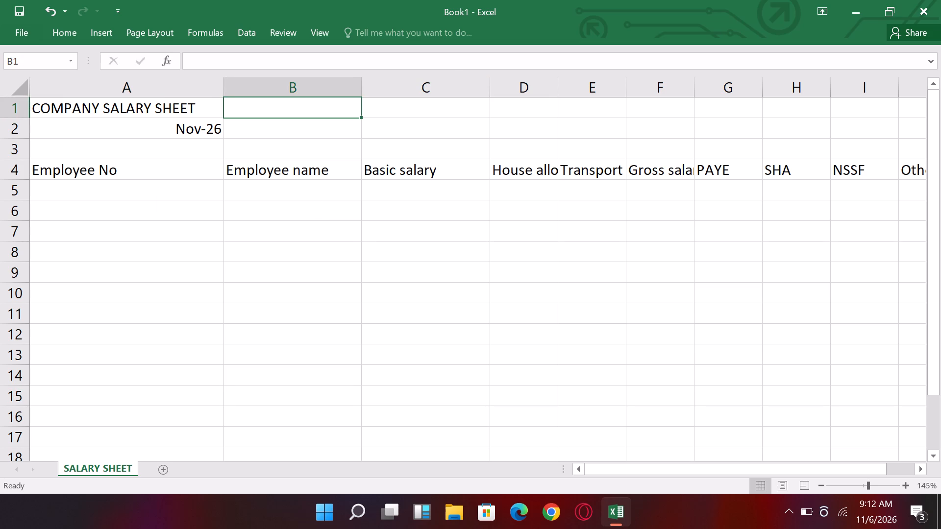
# Narrow columns B and C so they just fit the headers Employee name and Basic salary.
pyautogui.moveTo(357, 91); pyautogui.dragTo(340, 122)
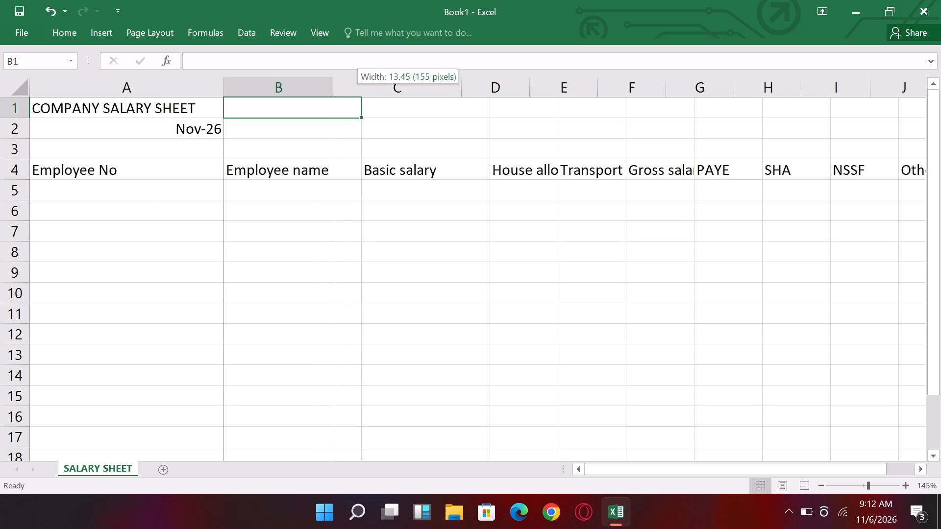
pyautogui.moveTo(340, 122); pyautogui.dragTo(329, 131)
pyautogui.moveTo(461, 83); pyautogui.dragTo(411, 94)
# Widen column D so it just fits the header House allowance.
pyautogui.hscroll(-1, 457, 84)
pyautogui.hscroll(-1, 411, 94)
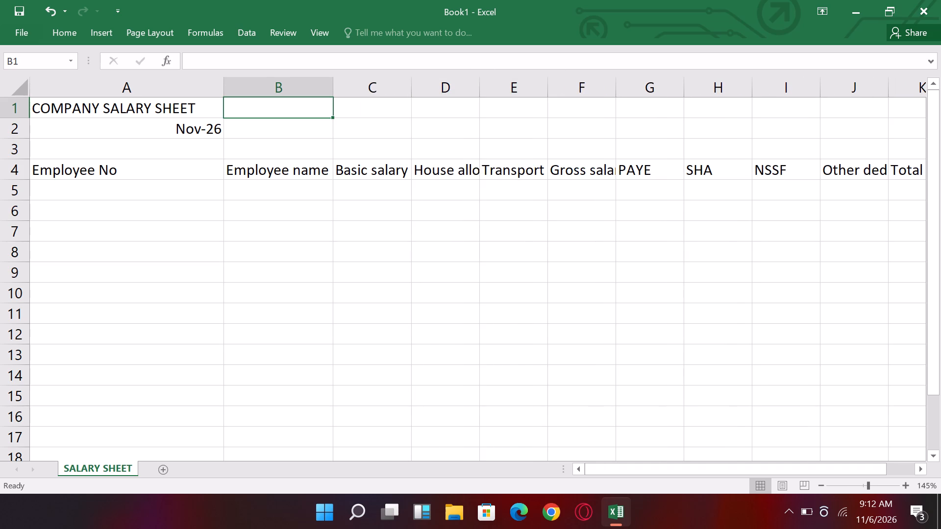
pyautogui.moveTo(480, 89); pyautogui.dragTo(507, 95)
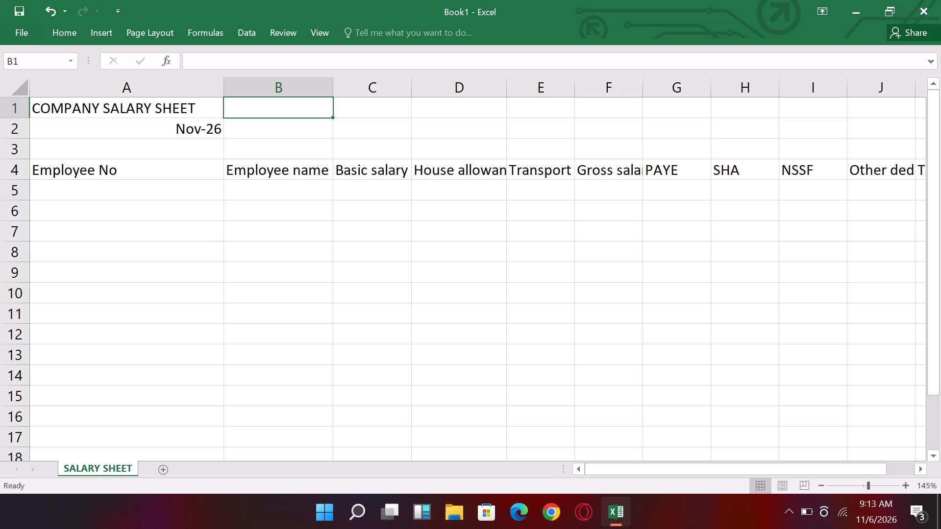
pyautogui.moveTo(505, 90); pyautogui.dragTo(534, 95)
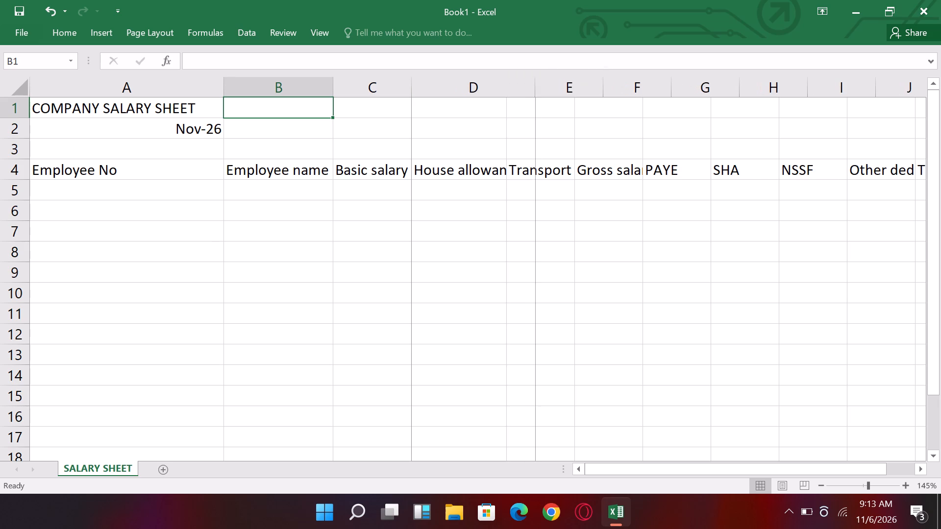
pyautogui.moveTo(538, 88); pyautogui.dragTo(530, 92)
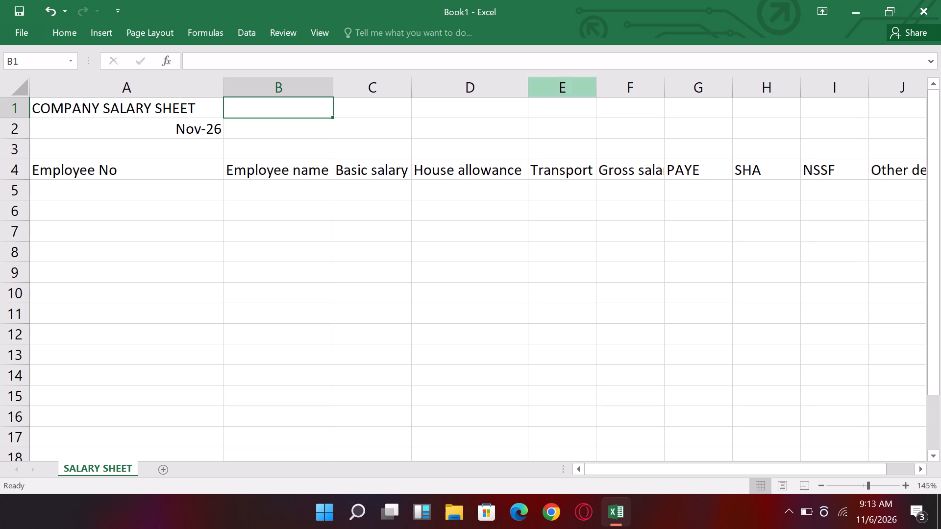
# Widen column E so it just fits the header Transport allowance.
pyautogui.moveTo(596, 87); pyautogui.dragTo(620, 90)
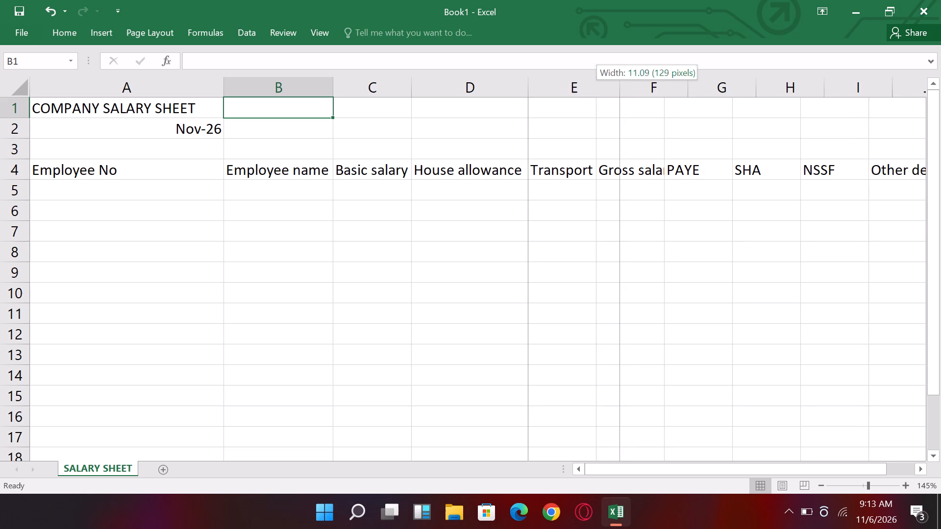
pyautogui.moveTo(620, 90); pyautogui.dragTo(619, 89)
pyautogui.moveTo(619, 89); pyautogui.dragTo(627, 89)
pyautogui.click(627, 89)
pyautogui.moveTo(630, 90); pyautogui.dragTo(638, 92)
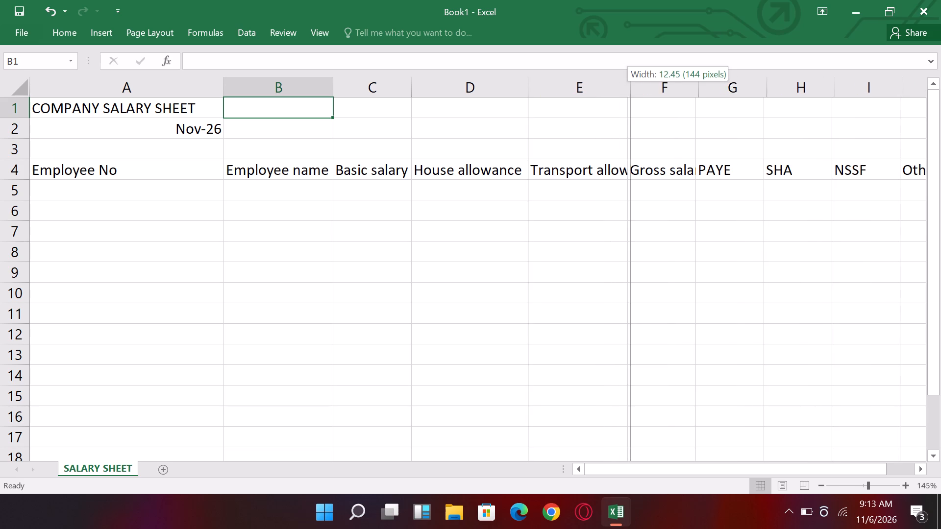
pyautogui.moveTo(638, 92); pyautogui.dragTo(645, 93)
pyautogui.moveTo(645, 93); pyautogui.dragTo(656, 93)
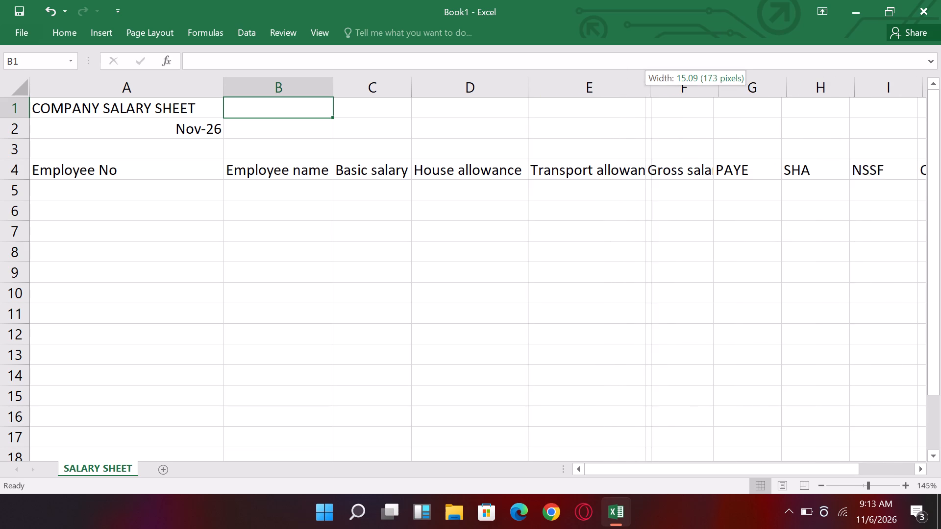
pyautogui.moveTo(656, 93); pyautogui.dragTo(656, 93)
pyautogui.moveTo(656, 93); pyautogui.dragTo(665, 94)
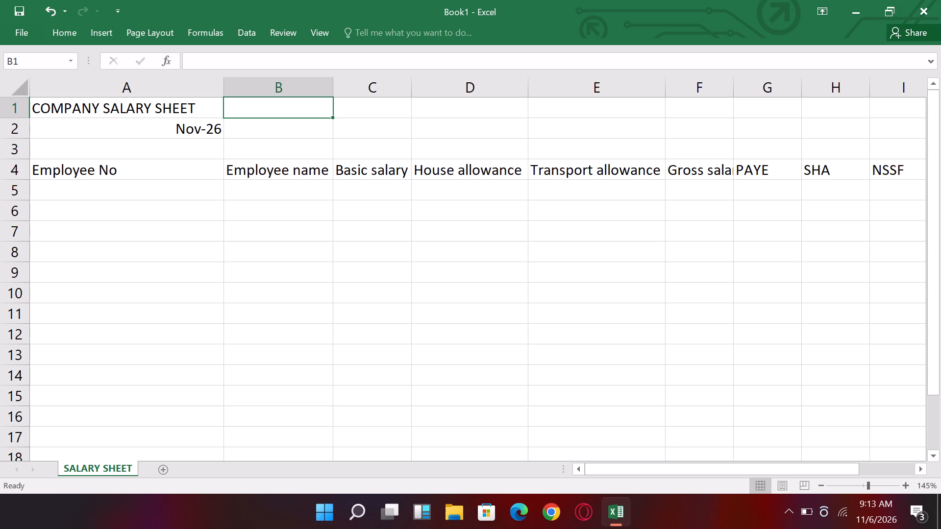
# Widen column F so it just fits the header Gross salary.
pyautogui.click(710, 136)
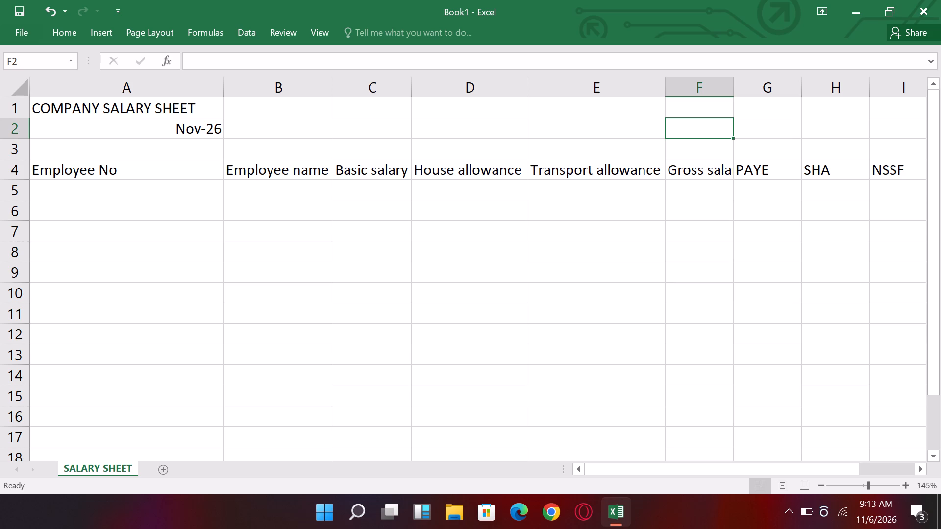
pyautogui.moveTo(734, 88); pyautogui.dragTo(765, 88)
pyautogui.hscroll(1, 735, 88)
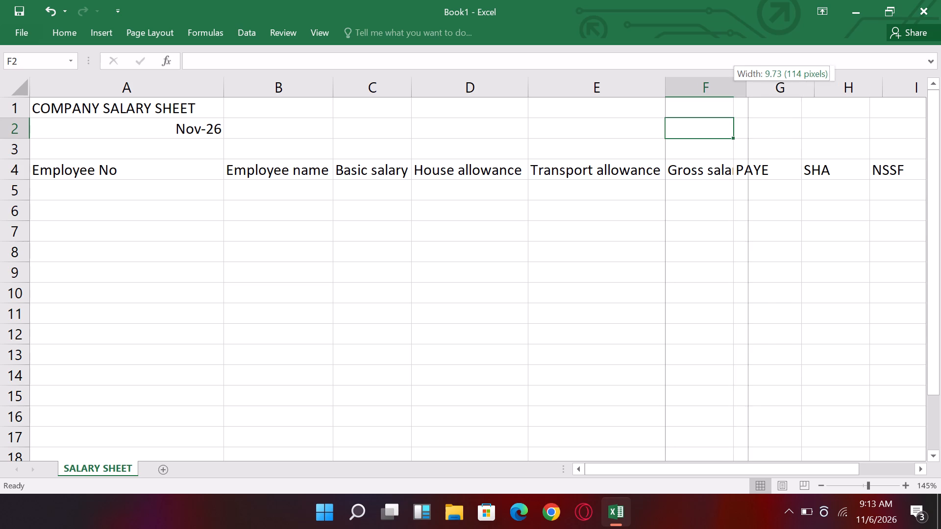
pyautogui.hscroll(1, 765, 88)
pyautogui.moveTo(765, 88); pyautogui.dragTo(777, 87)
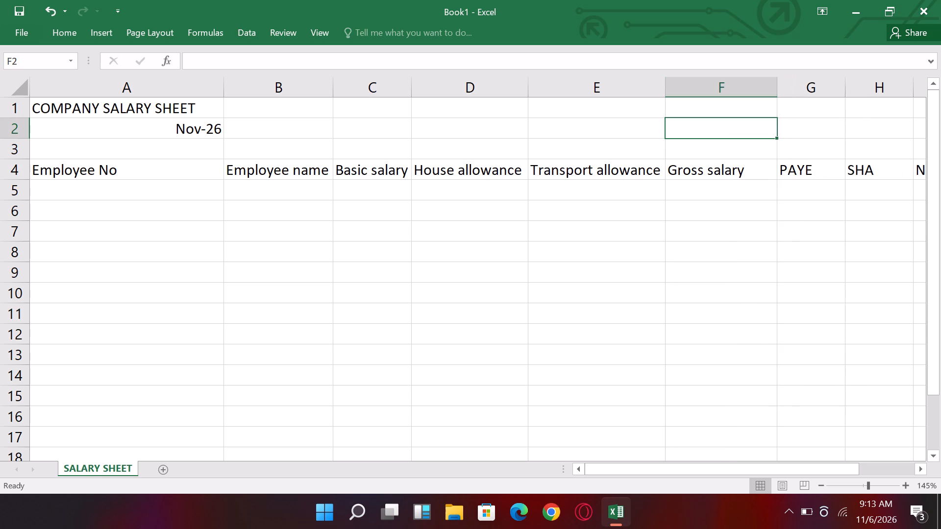
pyautogui.moveTo(777, 92); pyautogui.dragTo(755, 93)
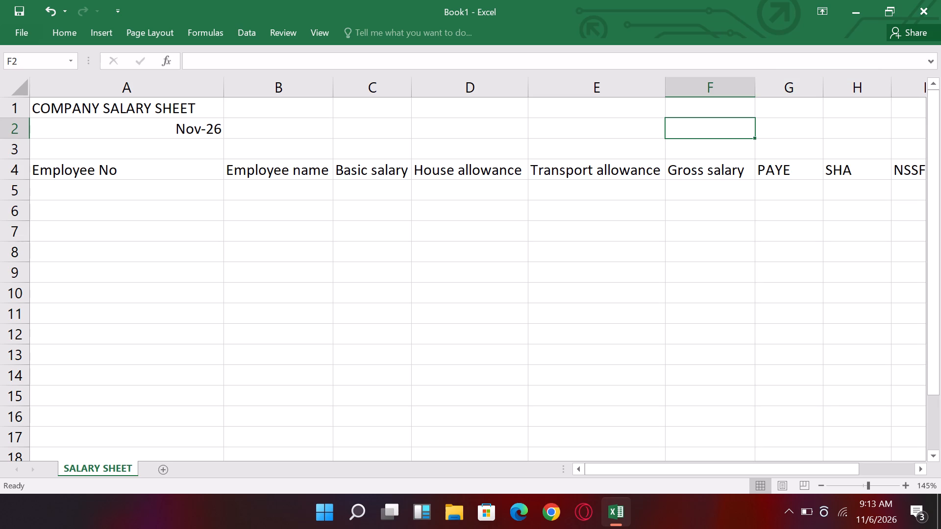
# Narrow columns G, H and I slightly around the headers PAYE, SHA and NSSF.
pyautogui.moveTo(822, 87); pyautogui.dragTo(814, 87)
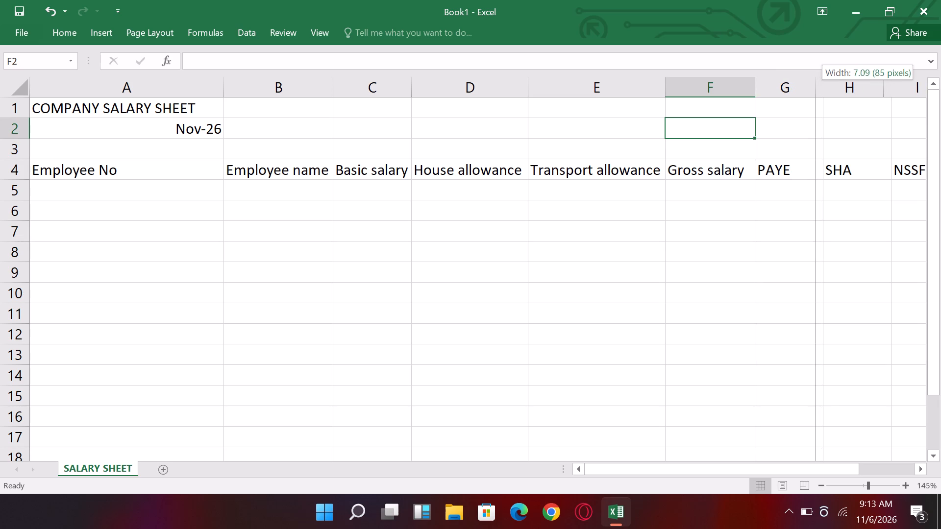
pyautogui.moveTo(814, 87); pyautogui.dragTo(812, 87)
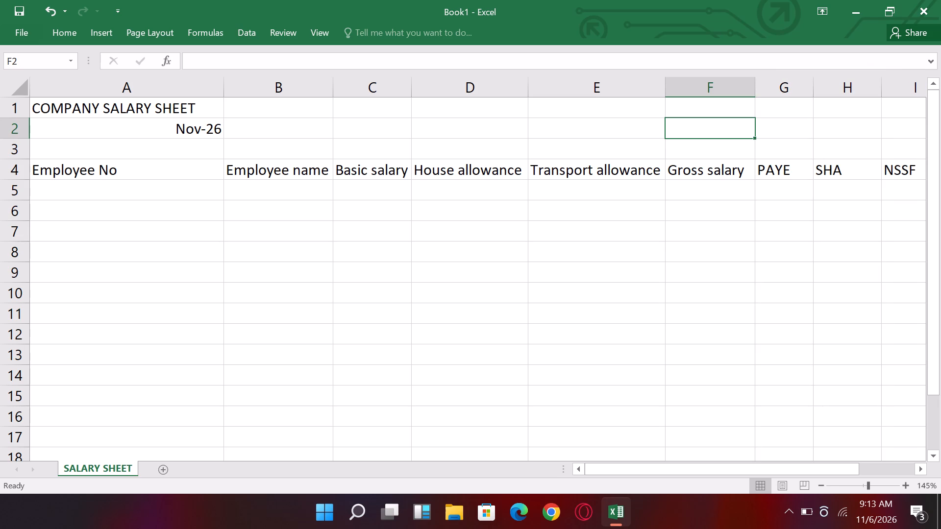
pyautogui.moveTo(883, 84); pyautogui.dragTo(876, 92)
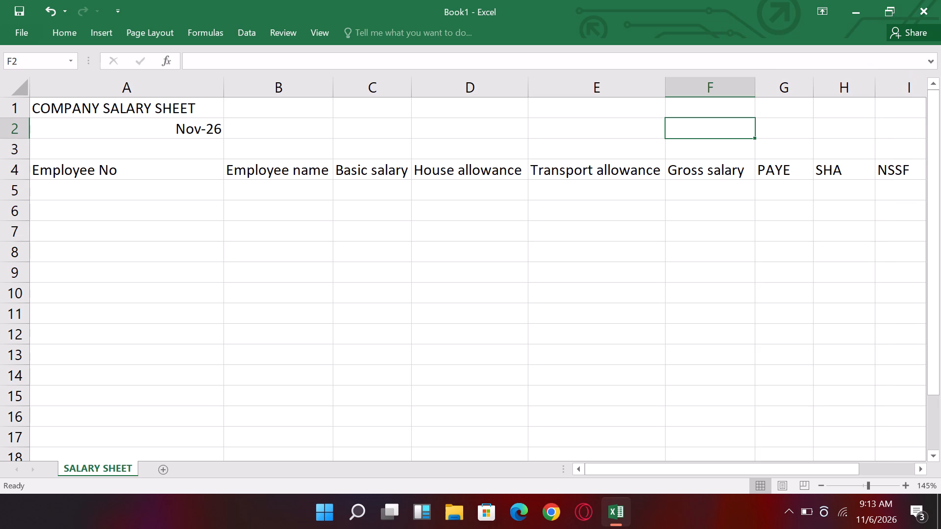
pyautogui.click(899, 168)
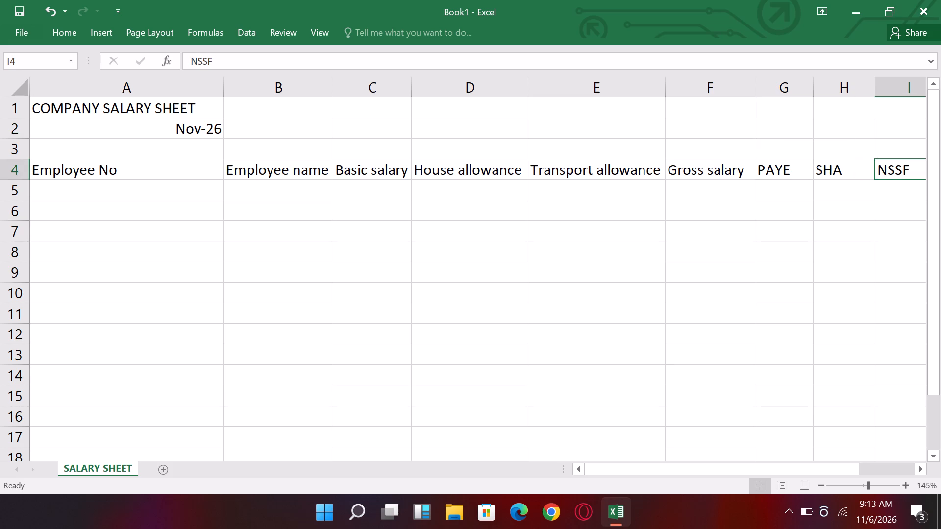
pyautogui.press('Right')
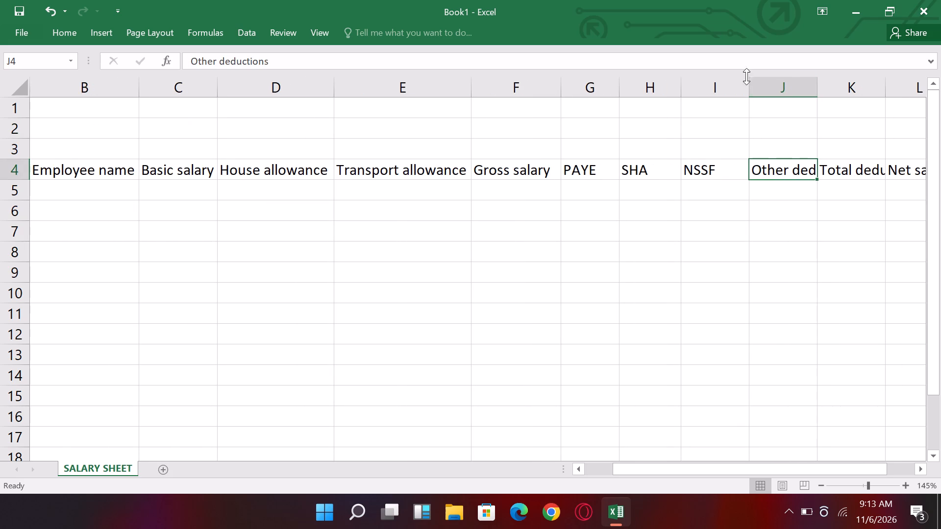
pyautogui.moveTo(749, 88); pyautogui.dragTo(741, 94)
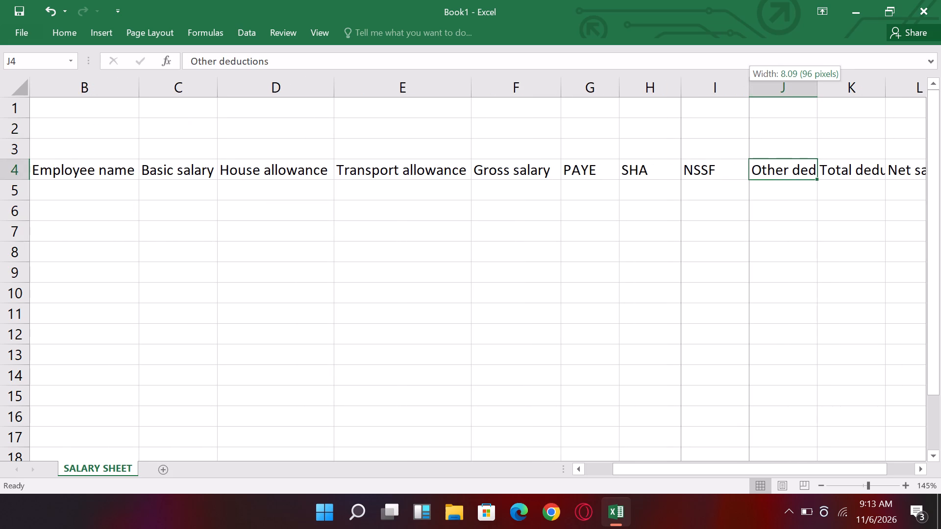
pyautogui.moveTo(741, 94); pyautogui.dragTo(738, 94)
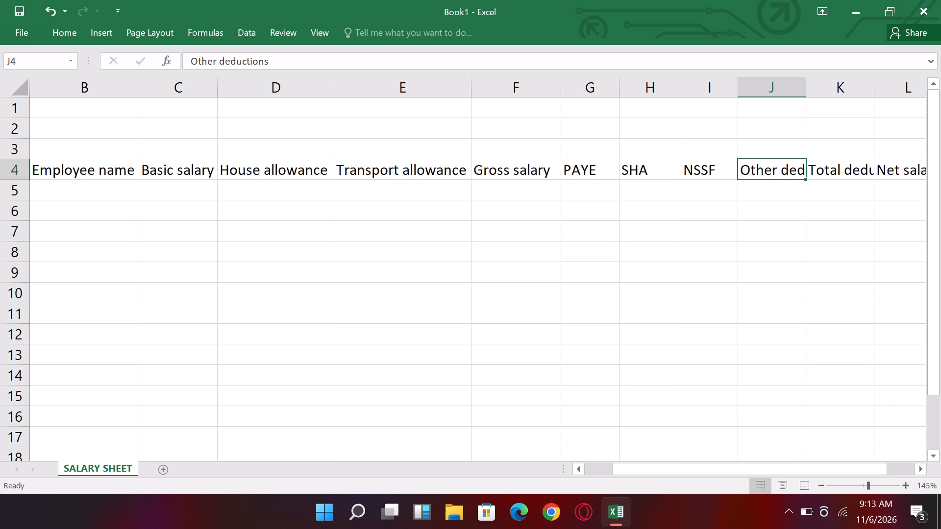
# Widen column J so it just fits the header Other deductions.
pyautogui.moveTo(803, 87); pyautogui.dragTo(849, 92)
pyautogui.hscroll(1, 805, 88)
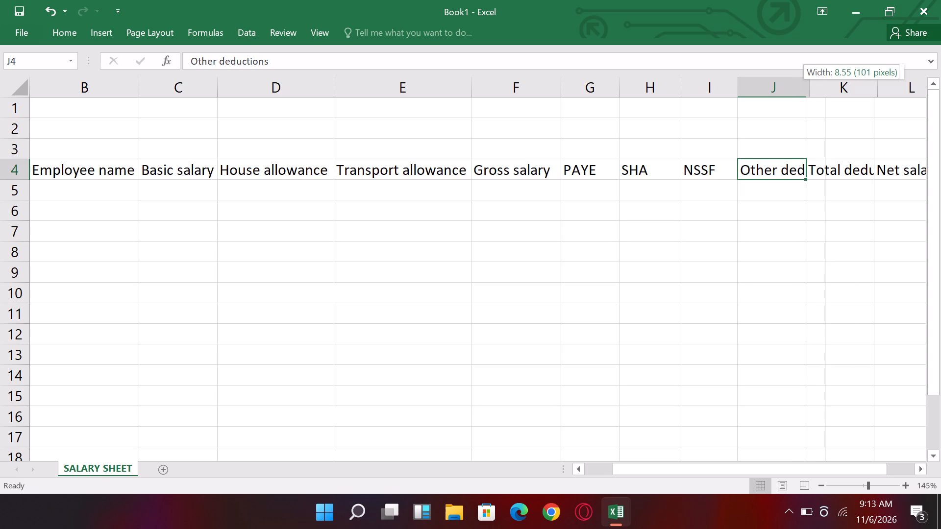
pyautogui.moveTo(849, 92); pyautogui.dragTo(849, 93)
pyautogui.hscroll(1, 849, 92)
pyautogui.keyDown('ctrl'); pyautogui.scroll(1, 849, 93); pyautogui.keyUp('ctrl')
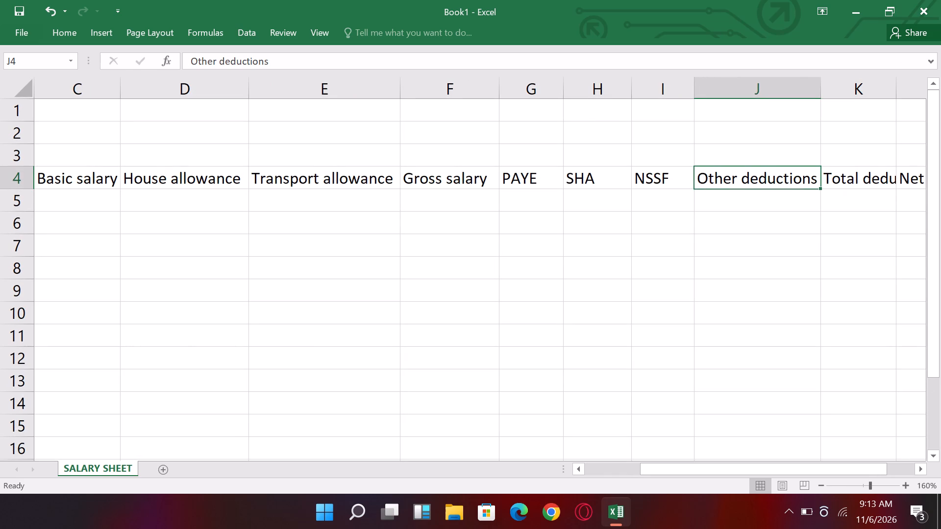
# Widen columns K and L so they fit the headers Total deductions and Net salary with a little room.
pyautogui.click(894, 86)
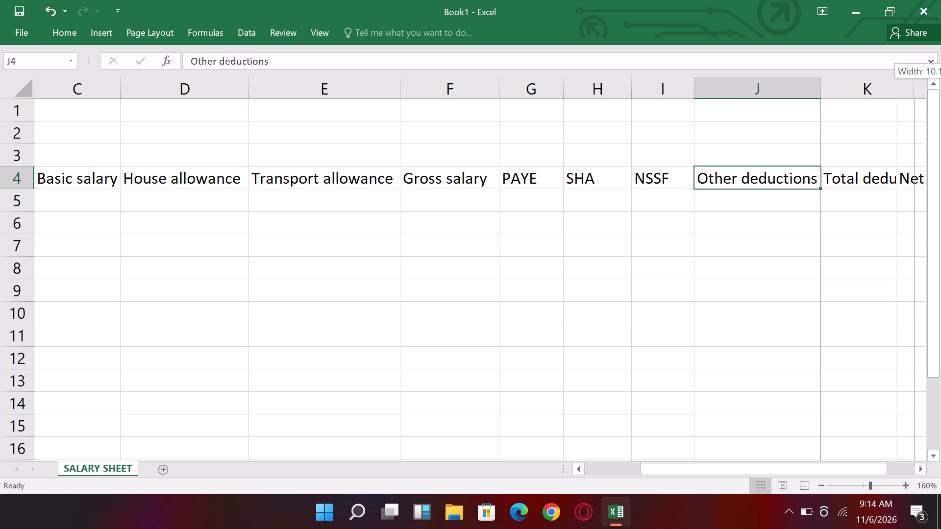
pyautogui.click(913, 92)
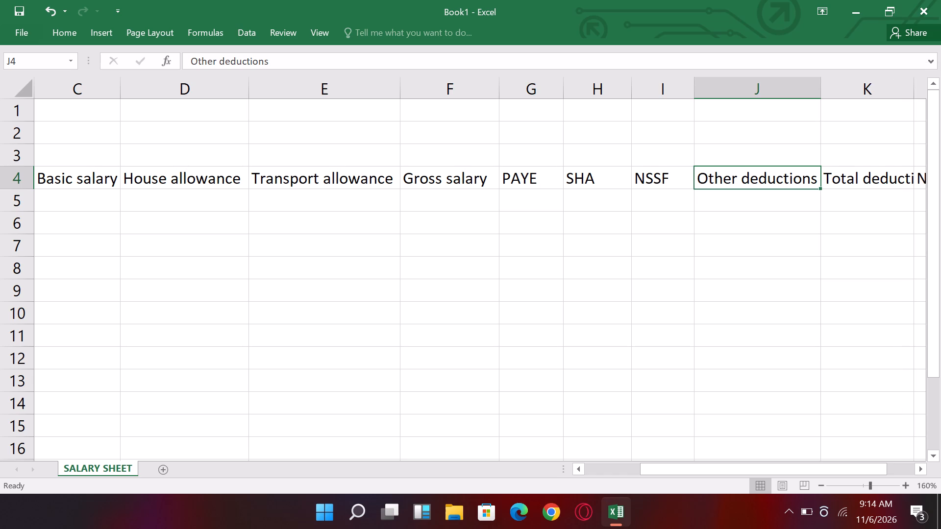
pyautogui.click(883, 180)
pyautogui.press('Right')
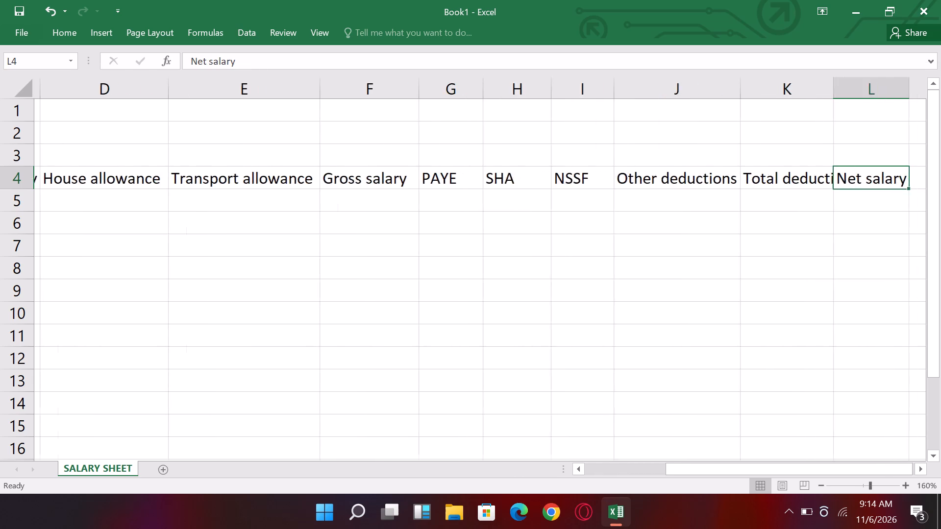
pyautogui.press('Right')
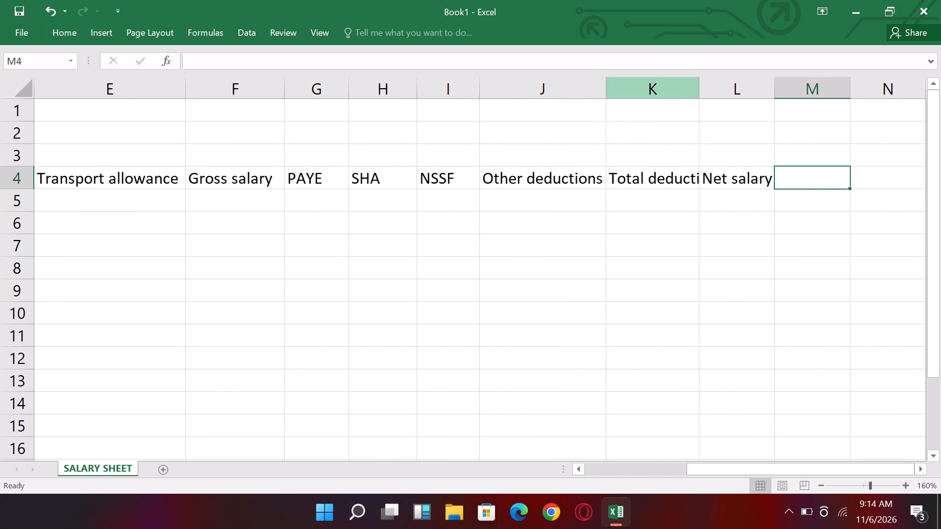
pyautogui.click(699, 93)
pyautogui.hscroll(1, 699, 93)
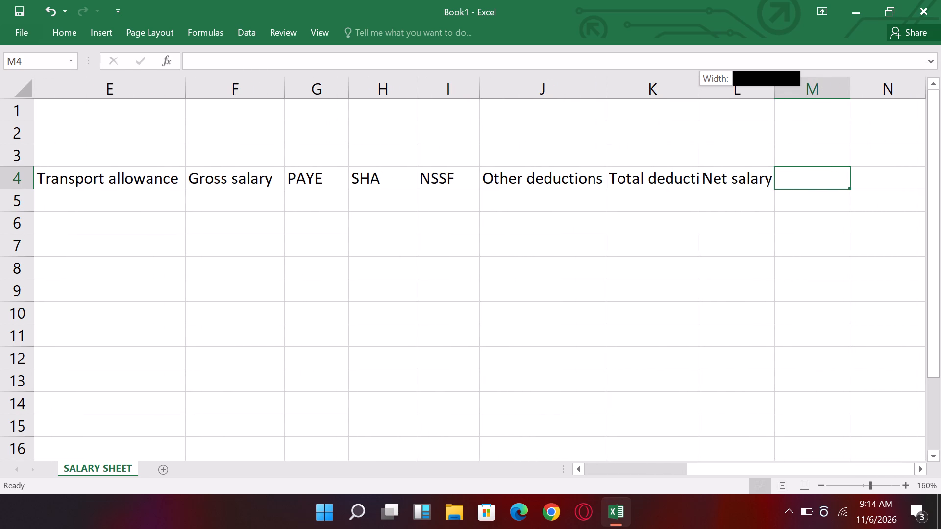
pyautogui.hscroll(1, 699, 93)
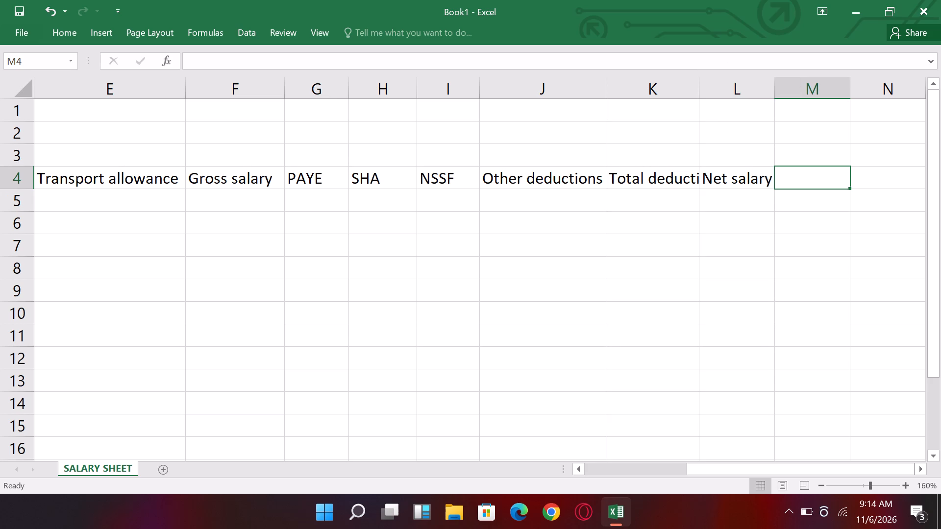
pyautogui.moveTo(698, 91); pyautogui.dragTo(732, 101)
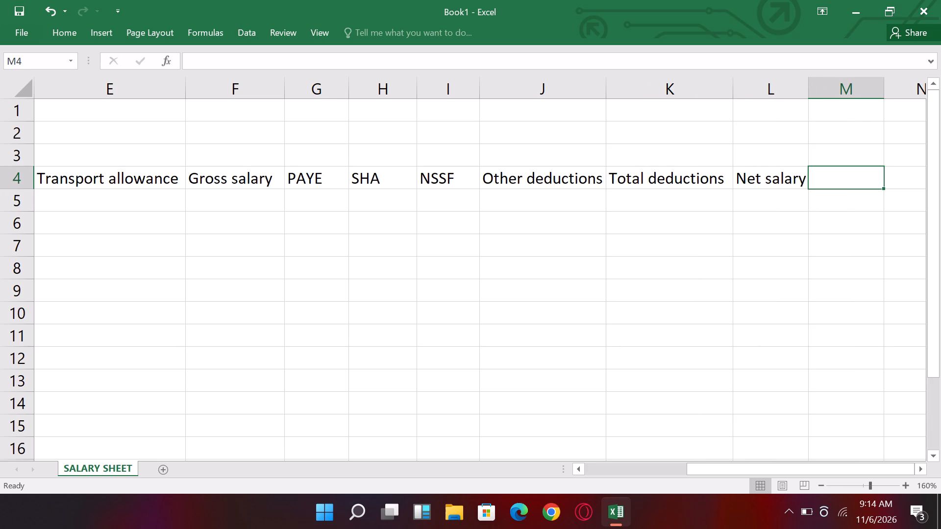
pyautogui.moveTo(811, 91); pyautogui.dragTo(823, 89)
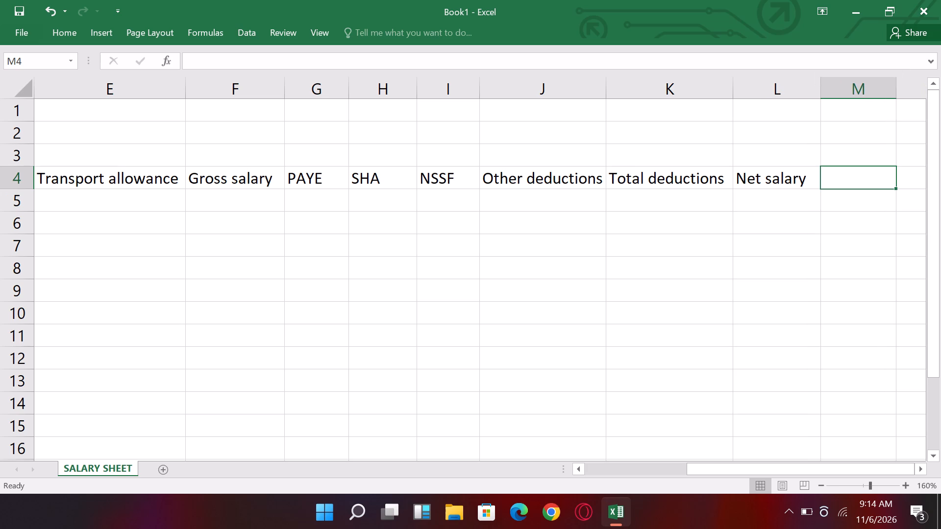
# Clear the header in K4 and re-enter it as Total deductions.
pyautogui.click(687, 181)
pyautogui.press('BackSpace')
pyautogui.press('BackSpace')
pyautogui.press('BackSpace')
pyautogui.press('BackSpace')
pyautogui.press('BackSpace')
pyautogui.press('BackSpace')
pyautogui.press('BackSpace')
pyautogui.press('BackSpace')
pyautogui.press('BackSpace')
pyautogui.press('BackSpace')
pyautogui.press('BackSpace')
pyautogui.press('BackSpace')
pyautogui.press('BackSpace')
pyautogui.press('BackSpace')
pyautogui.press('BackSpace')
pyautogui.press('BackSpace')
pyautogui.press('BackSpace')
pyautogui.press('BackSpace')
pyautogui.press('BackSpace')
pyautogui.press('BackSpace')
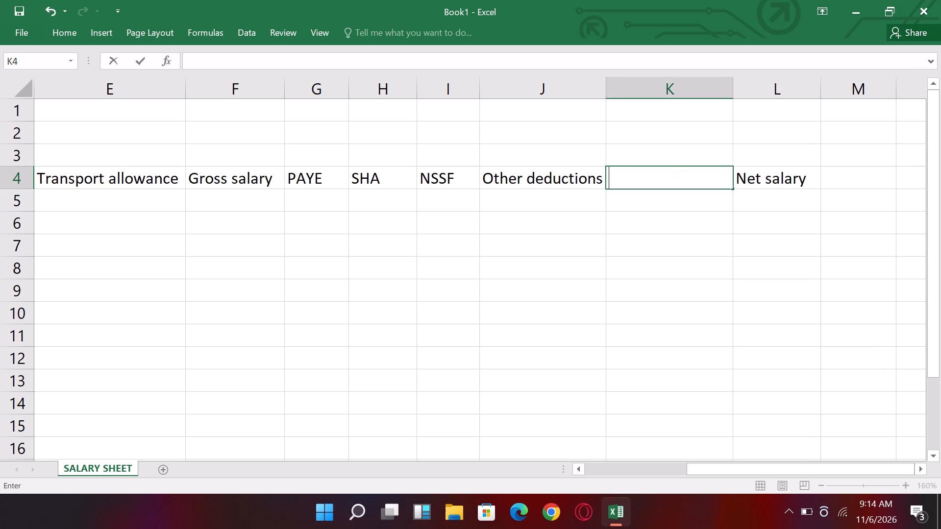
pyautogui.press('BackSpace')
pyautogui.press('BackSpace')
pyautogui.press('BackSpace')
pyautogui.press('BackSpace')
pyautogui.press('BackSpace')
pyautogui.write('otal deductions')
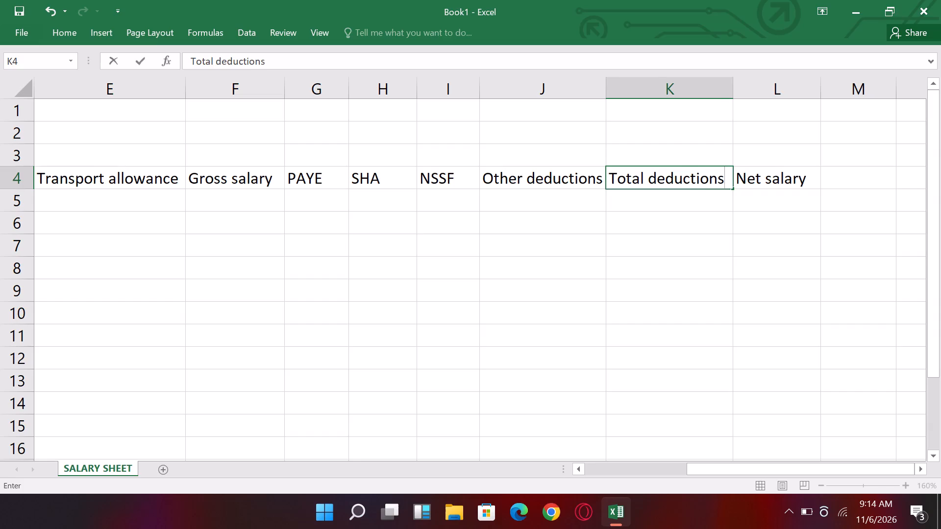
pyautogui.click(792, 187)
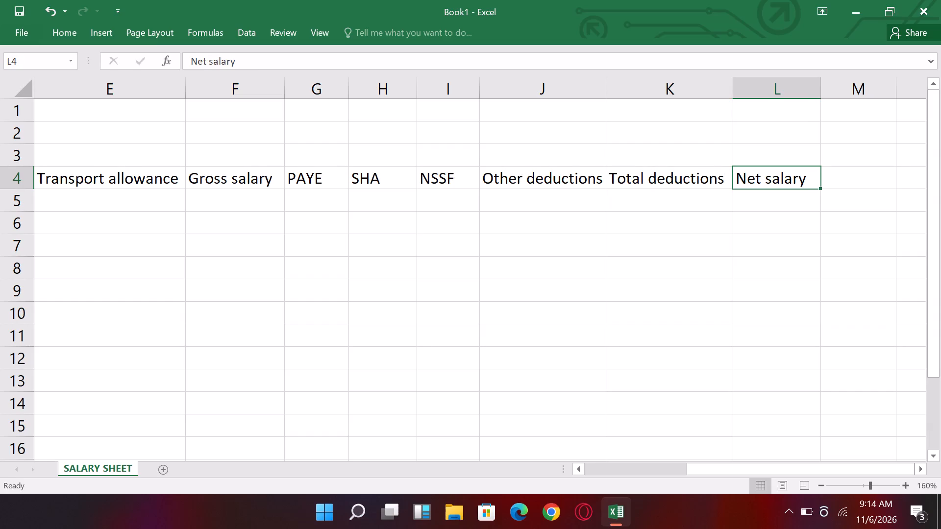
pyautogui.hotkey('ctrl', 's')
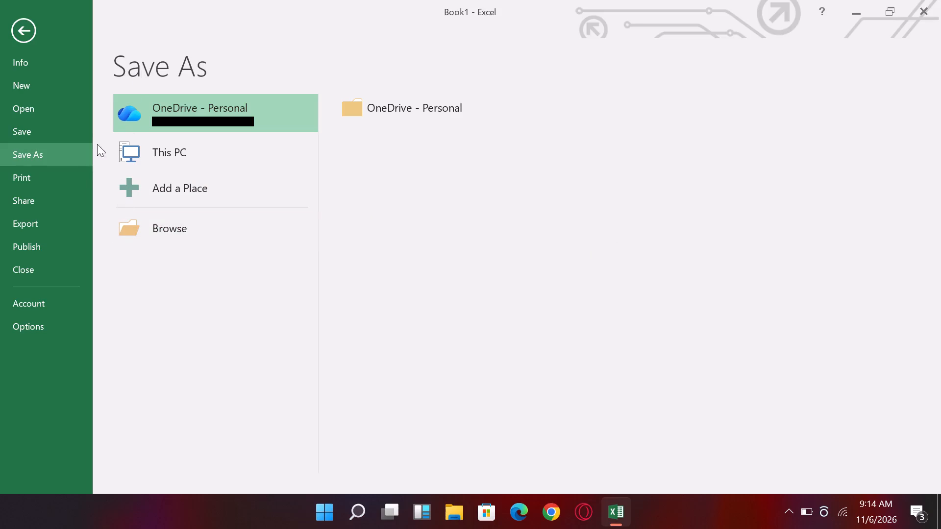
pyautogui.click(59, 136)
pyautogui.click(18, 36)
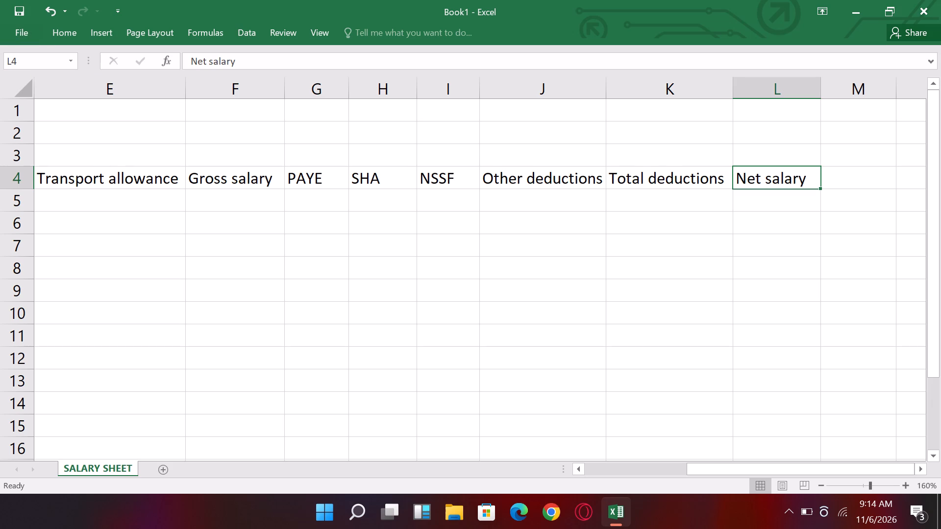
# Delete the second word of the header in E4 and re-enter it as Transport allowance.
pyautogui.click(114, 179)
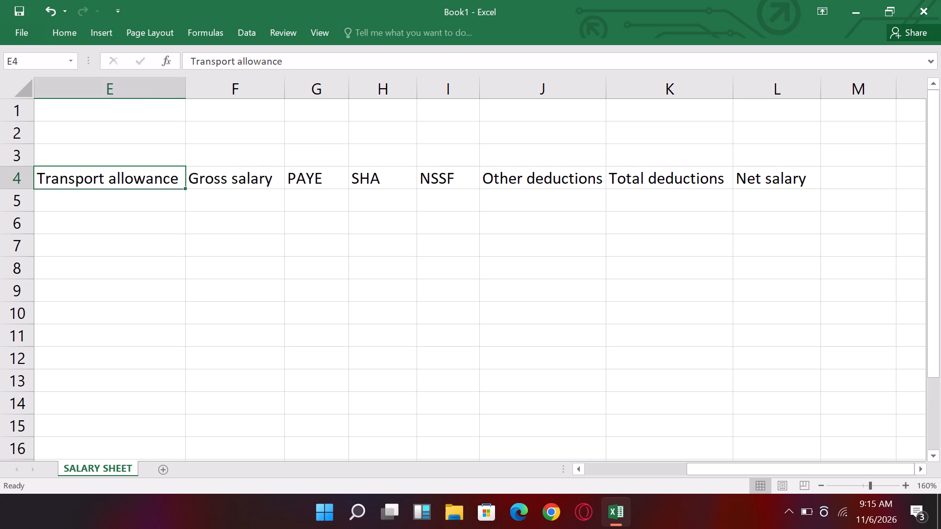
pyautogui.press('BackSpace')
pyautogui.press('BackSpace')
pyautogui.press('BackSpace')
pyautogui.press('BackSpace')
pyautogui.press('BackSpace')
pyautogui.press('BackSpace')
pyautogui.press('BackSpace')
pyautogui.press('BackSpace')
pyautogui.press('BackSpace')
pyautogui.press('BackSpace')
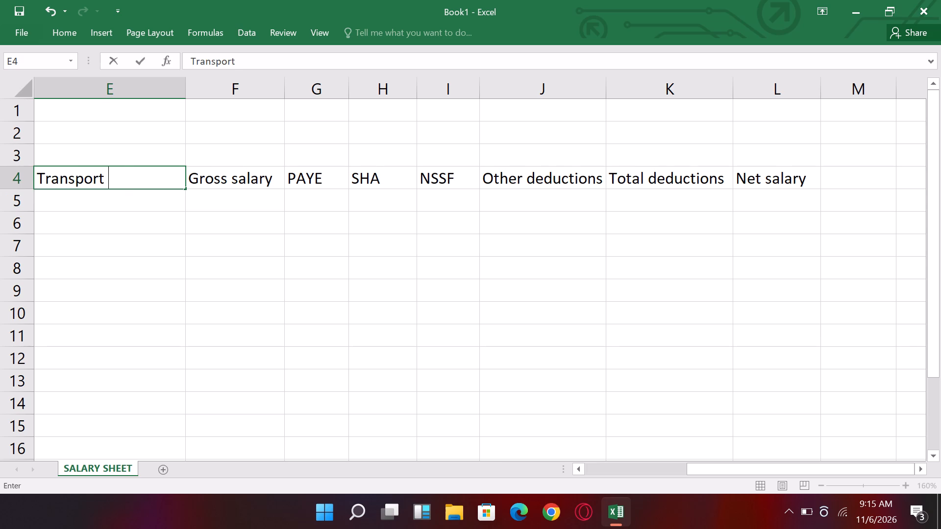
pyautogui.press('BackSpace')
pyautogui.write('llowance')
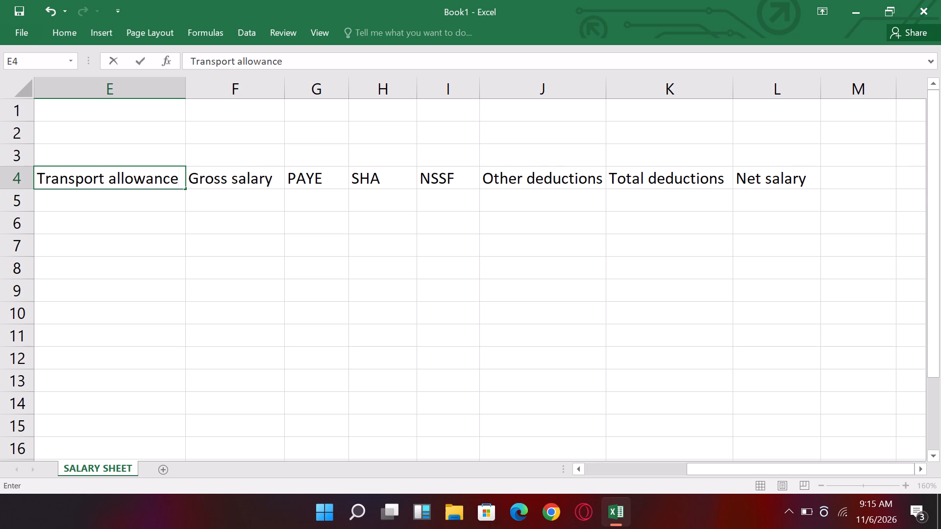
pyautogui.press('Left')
# Narrow column A so it just fits the title COMPANY SALARY SHEET with a little room.
pyautogui.press('Left')
pyautogui.press('Left')
pyautogui.press('Left')
pyautogui.press('Left')
pyautogui.press('Left')
pyautogui.press('Left')
pyautogui.press('Left')
pyautogui.press('Left')
pyautogui.press('Left')
pyautogui.press('Left')
pyautogui.press('Left')
pyautogui.press('Left')
pyautogui.press('Left')
pyautogui.press('Left')
pyautogui.press('Left')
pyautogui.press('Left')
pyautogui.press('Left')
pyautogui.press('Left')
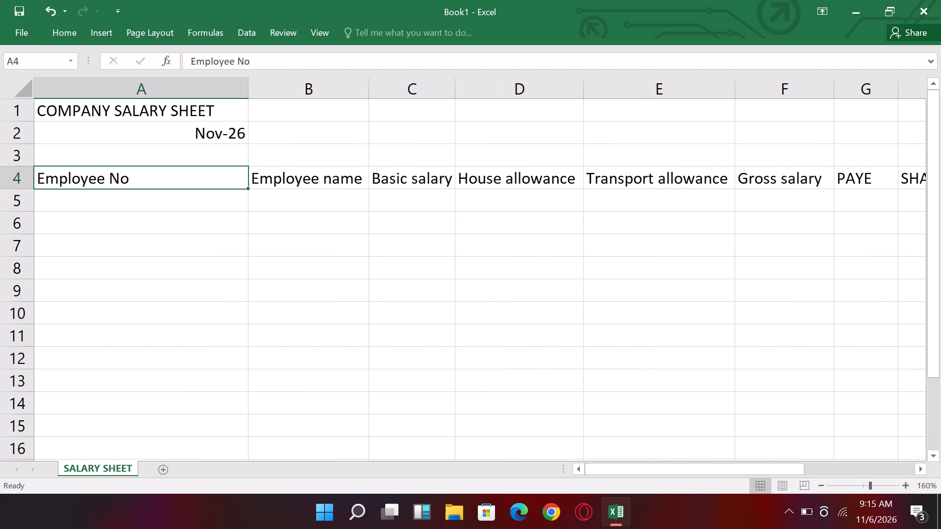
pyautogui.click(169, 200)
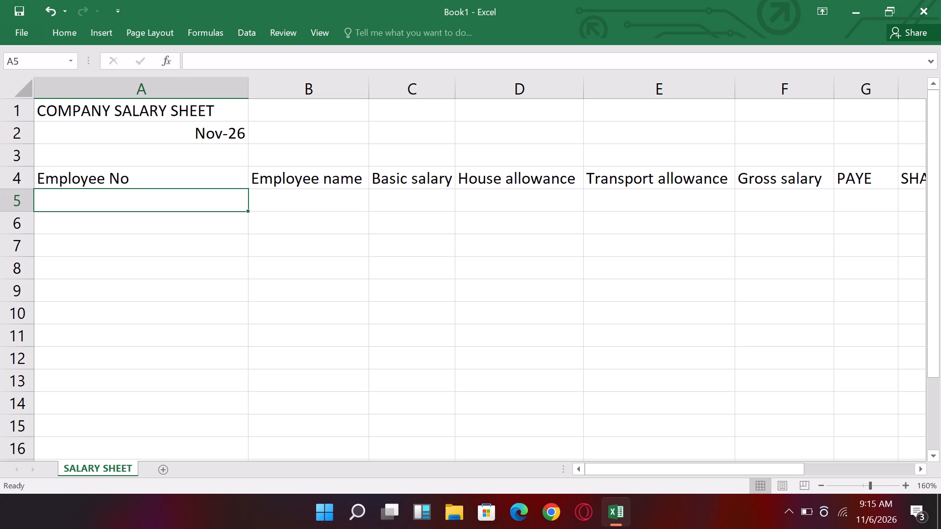
pyautogui.click(248, 92)
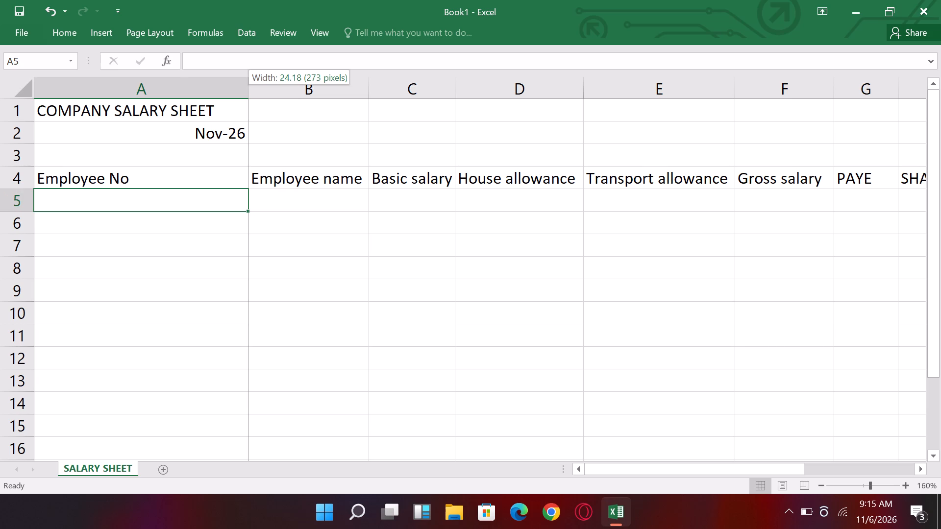
pyautogui.hscroll(-1, 248, 92)
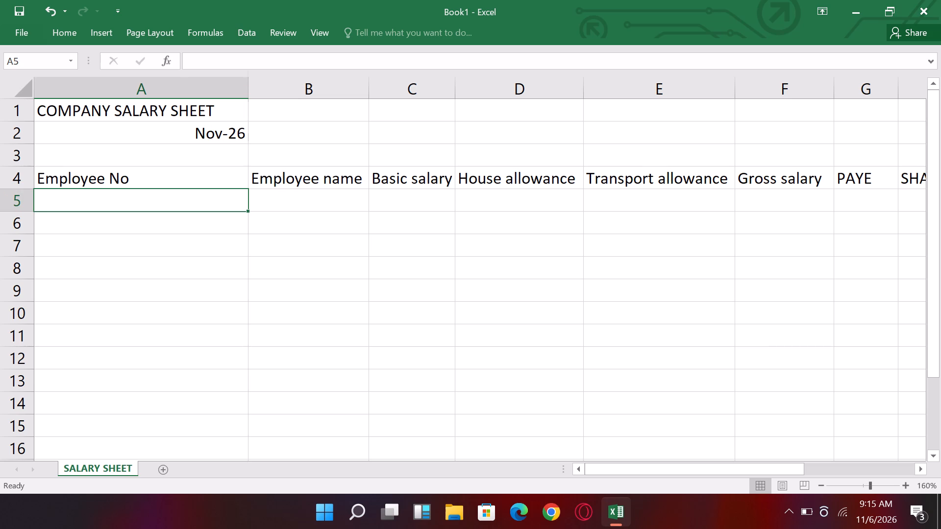
pyautogui.moveTo(248, 92); pyautogui.dragTo(222, 111)
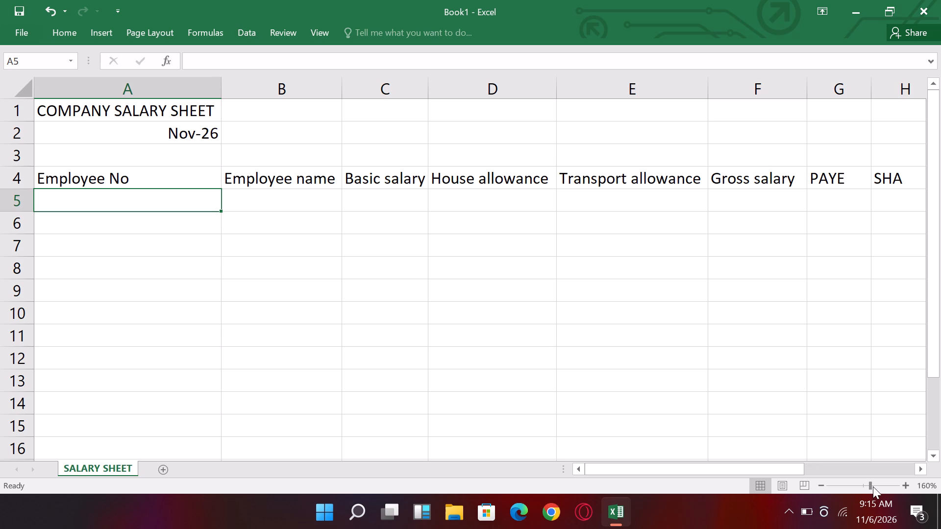
# Set the sheet zoom to 100% to view the whole header row from Employee No to Net salary at once.
pyautogui.moveTo(870, 478); pyautogui.dragTo(833, 490)
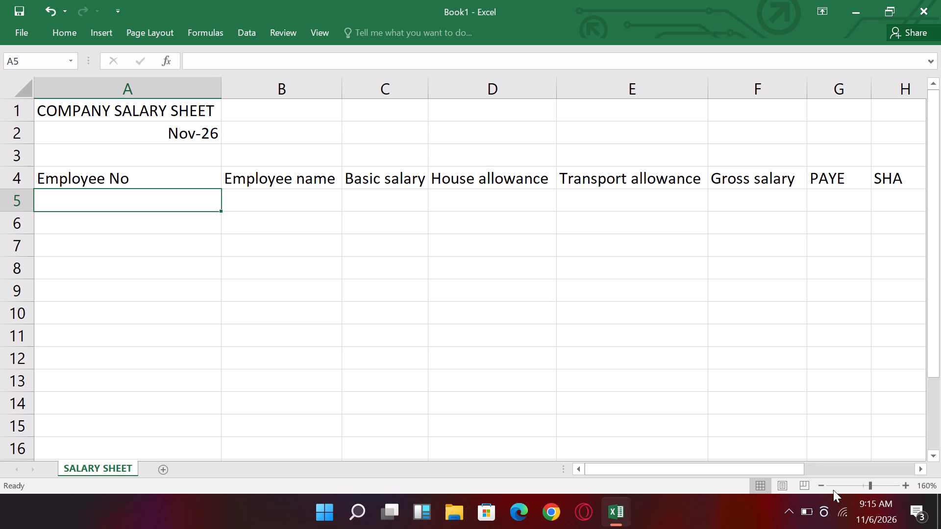
pyautogui.moveTo(833, 490); pyautogui.dragTo(833, 485)
pyautogui.click(831, 483)
pyautogui.moveTo(830, 492); pyautogui.dragTo(825, 487)
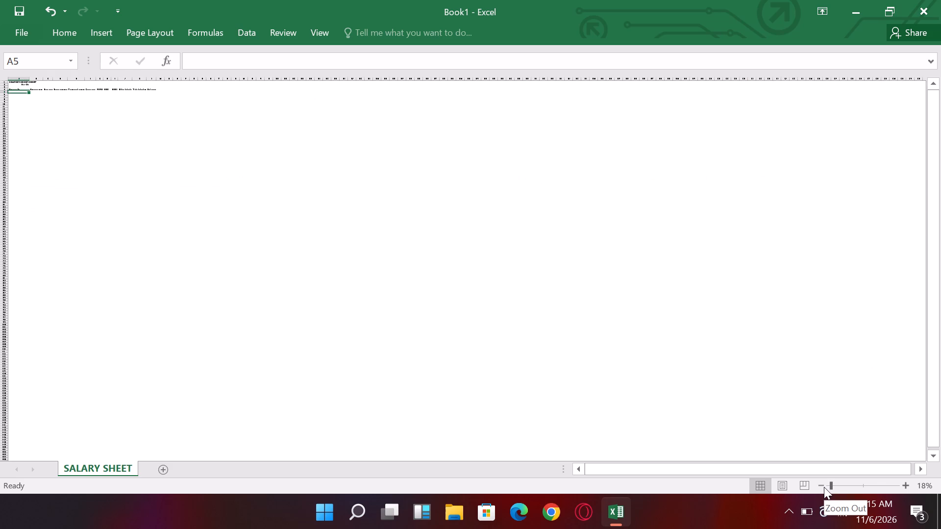
pyautogui.click(840, 481)
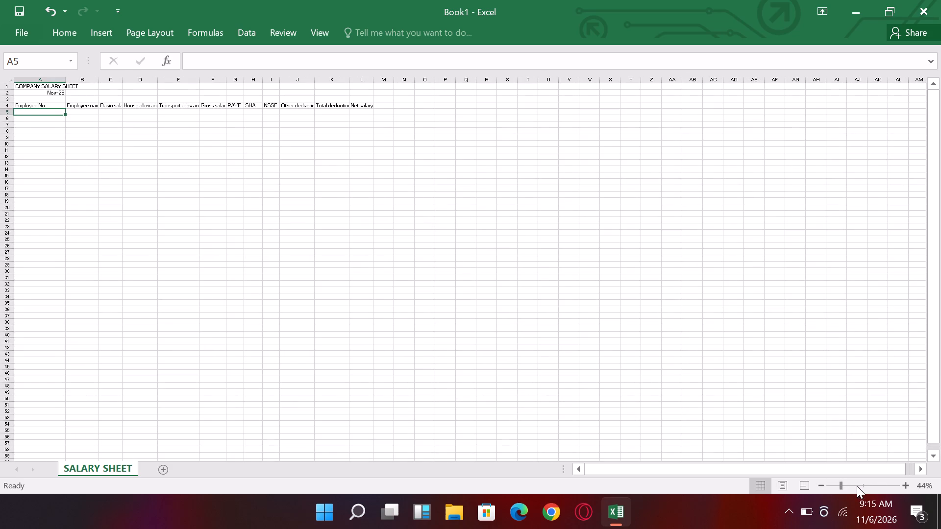
pyautogui.tripleClick(856, 486)
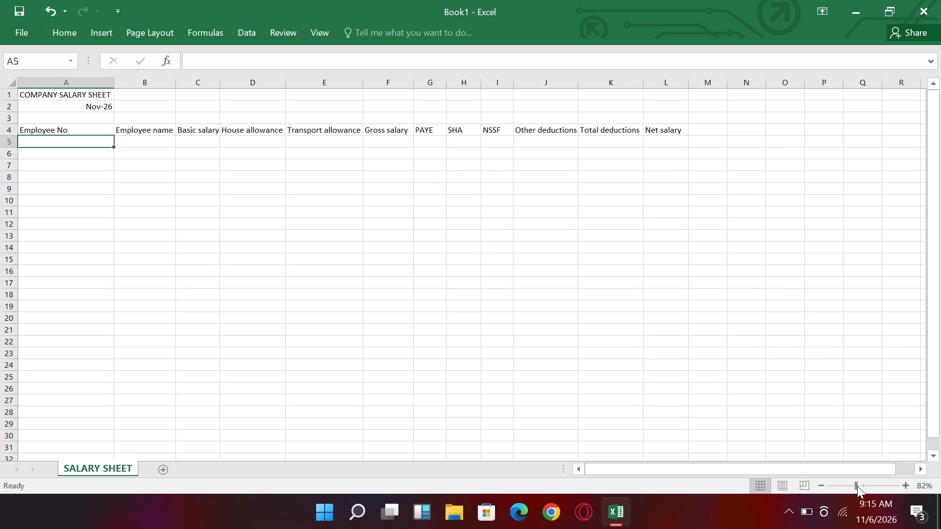
pyautogui.click(863, 487)
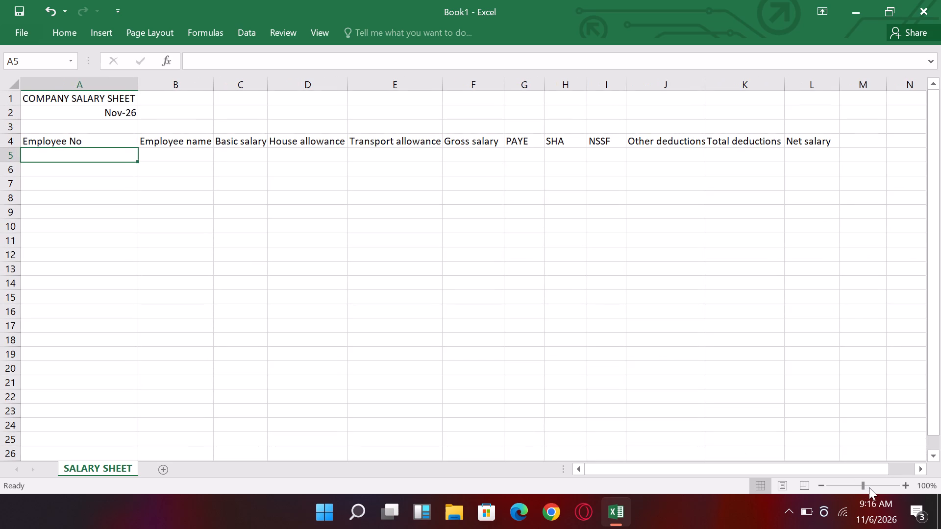
pyautogui.click(872, 485)
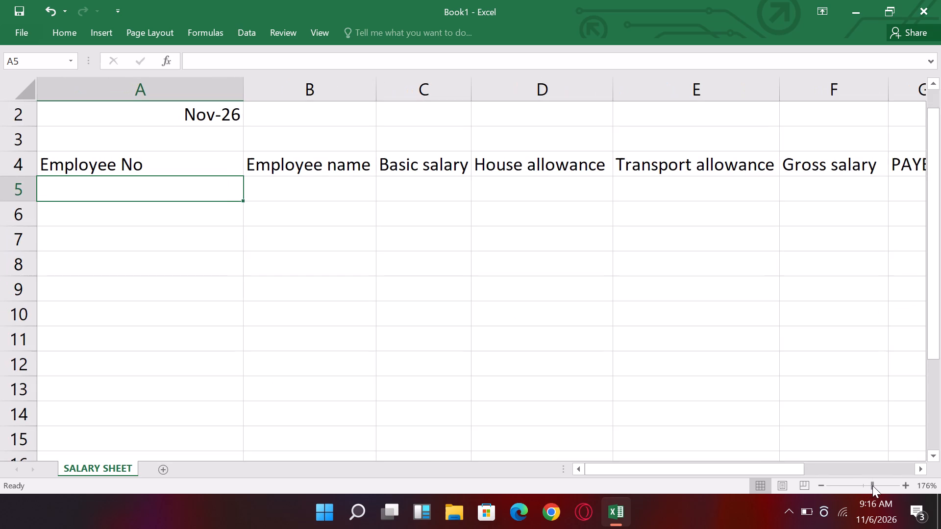
pyautogui.click(867, 485)
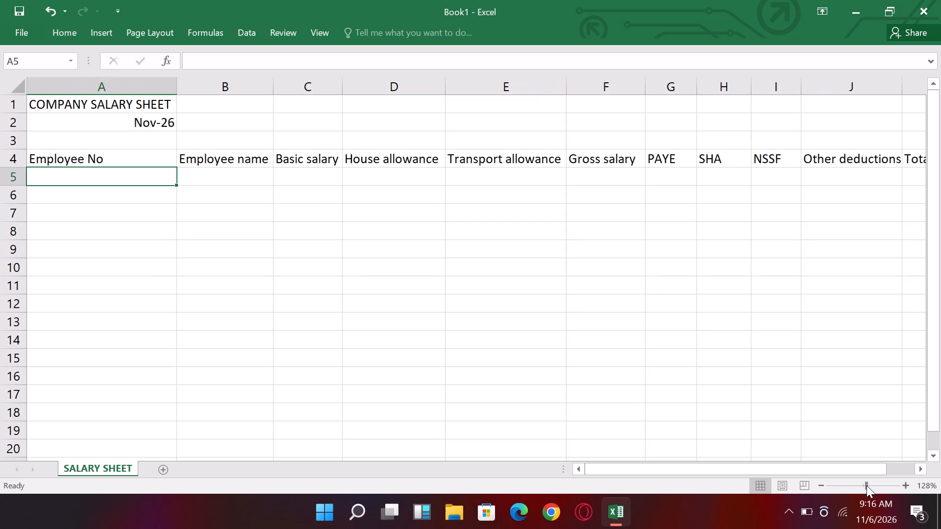
pyautogui.doubleClick(860, 486)
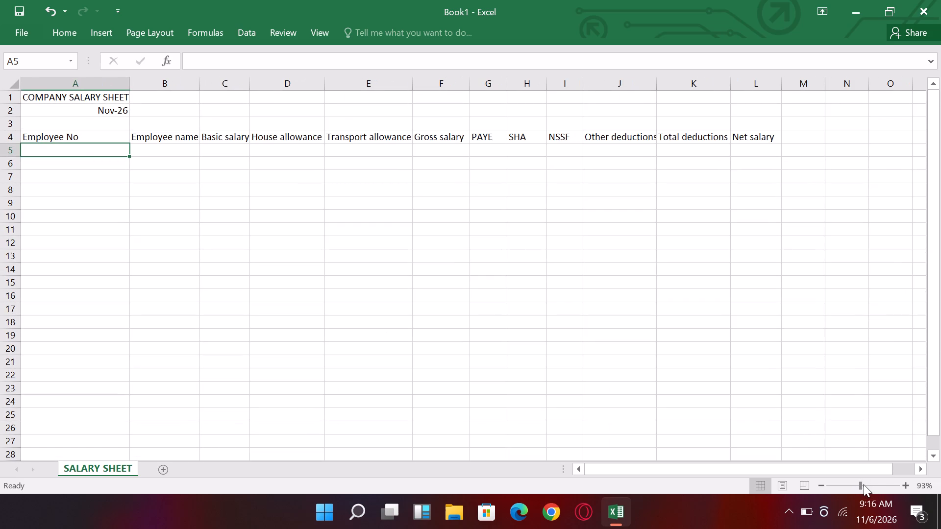
pyautogui.click(861, 484)
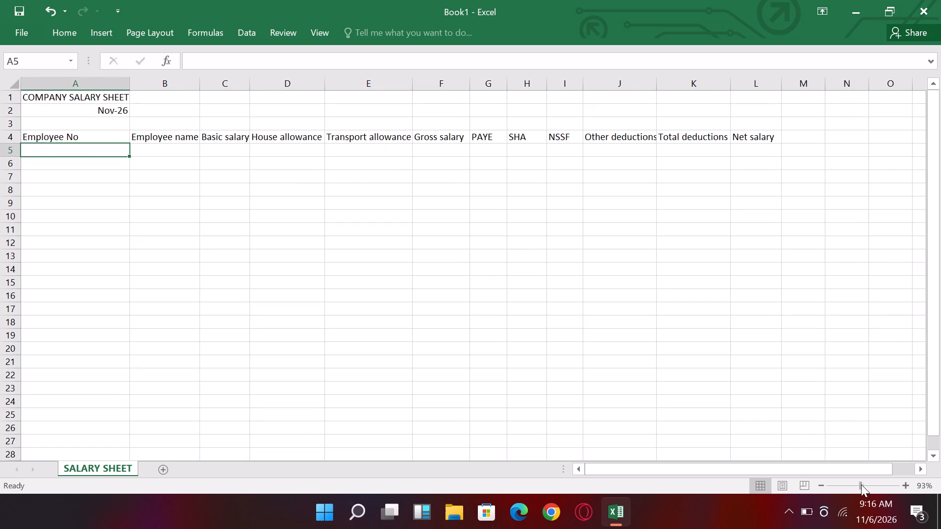
pyautogui.hscroll(1, 861, 484)
pyautogui.click(863, 484)
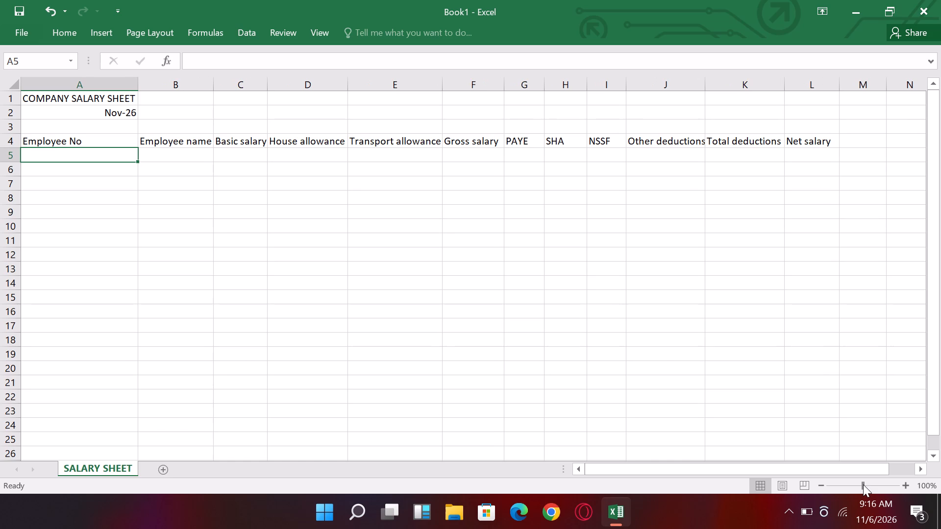
pyautogui.click(867, 485)
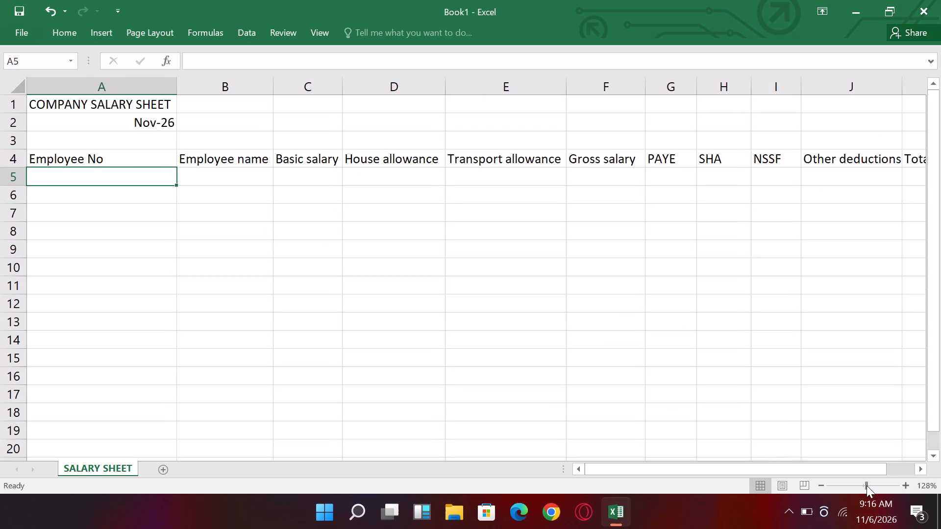
pyautogui.click(863, 485)
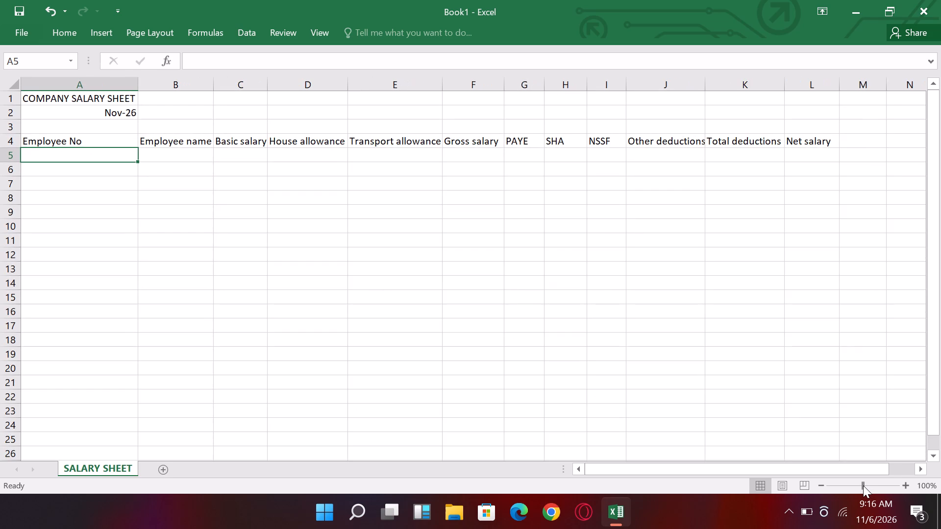
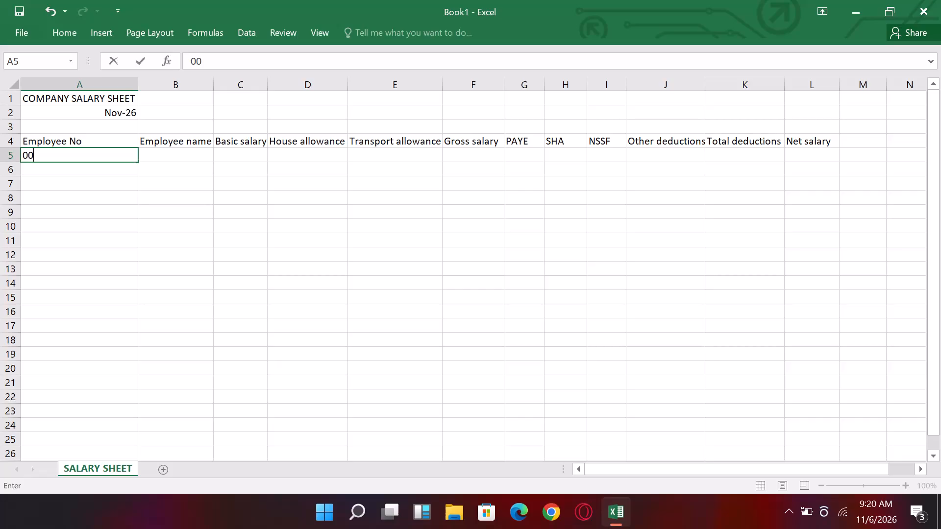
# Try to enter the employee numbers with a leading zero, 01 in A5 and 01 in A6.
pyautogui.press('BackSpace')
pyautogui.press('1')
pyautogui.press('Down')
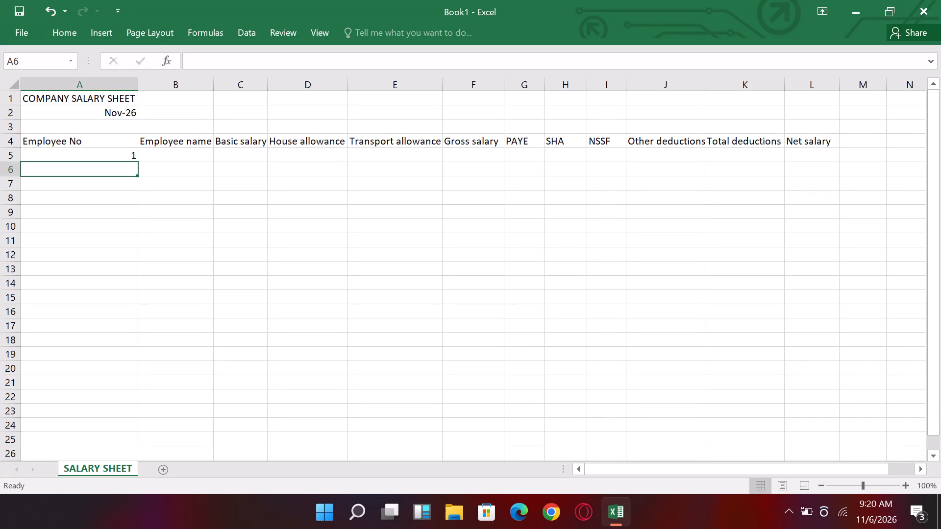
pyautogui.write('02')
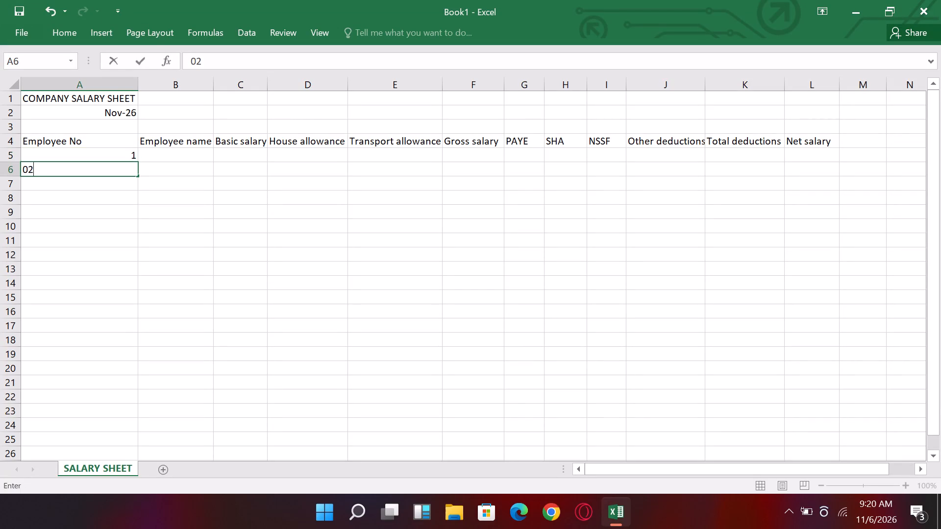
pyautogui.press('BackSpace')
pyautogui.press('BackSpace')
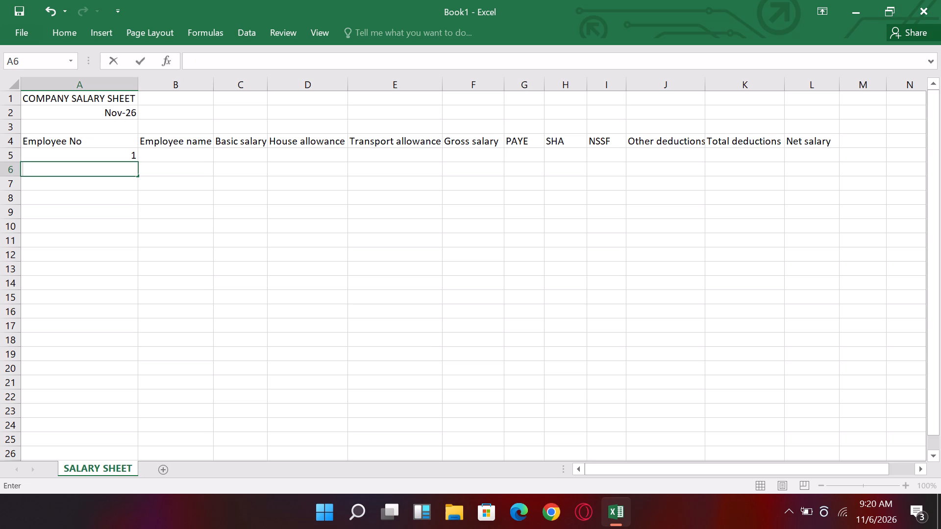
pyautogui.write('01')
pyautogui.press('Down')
# Clear A5 and A6 and re-enter the employee numbers as 1 and 2.
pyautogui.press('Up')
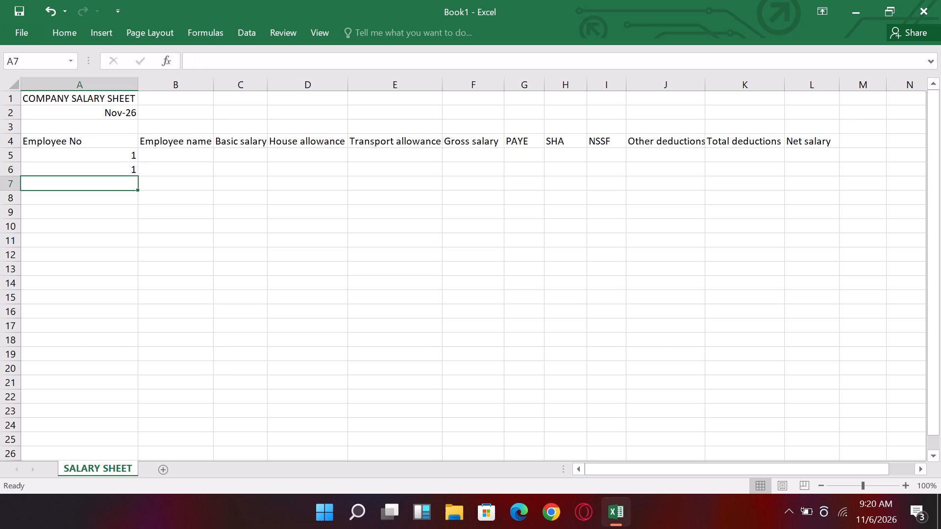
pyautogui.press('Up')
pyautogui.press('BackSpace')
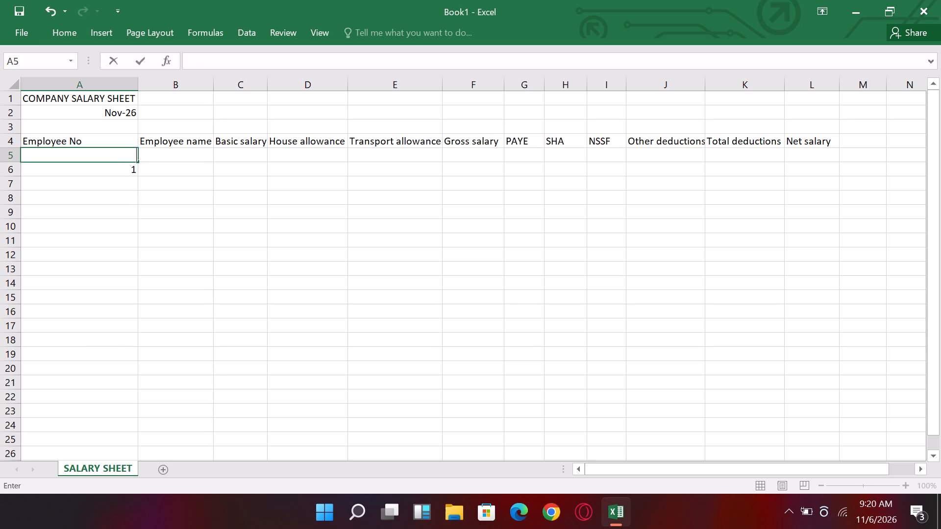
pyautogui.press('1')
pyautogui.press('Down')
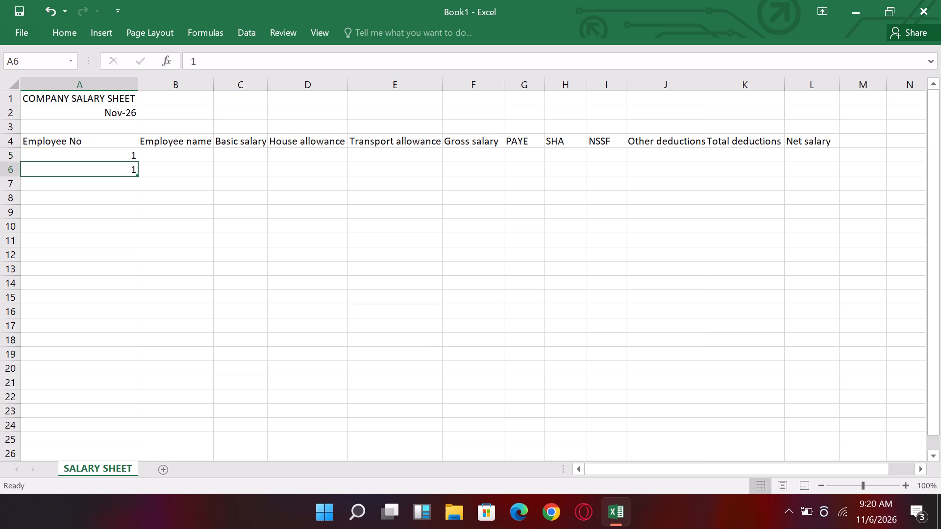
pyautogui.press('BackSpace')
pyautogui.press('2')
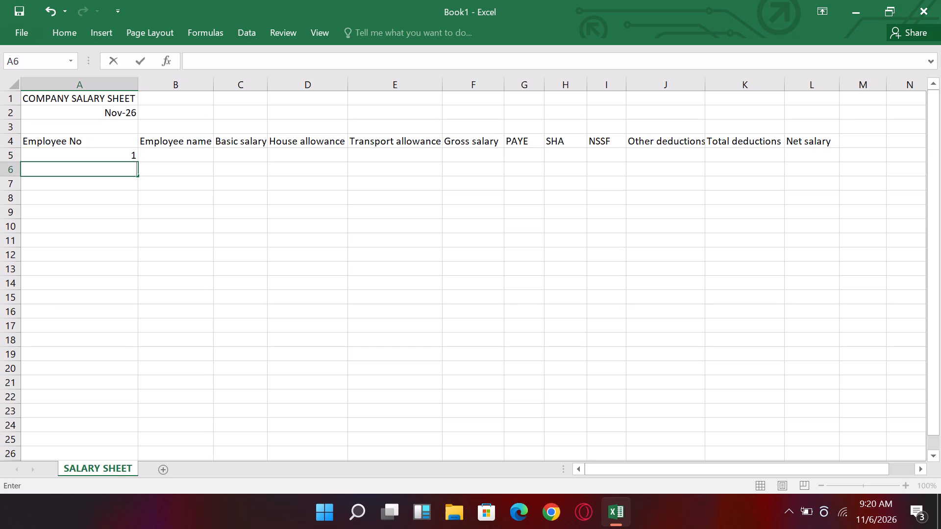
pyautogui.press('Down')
# Continue the employee numbers down column A with 3 to 9 in A7 to A13.
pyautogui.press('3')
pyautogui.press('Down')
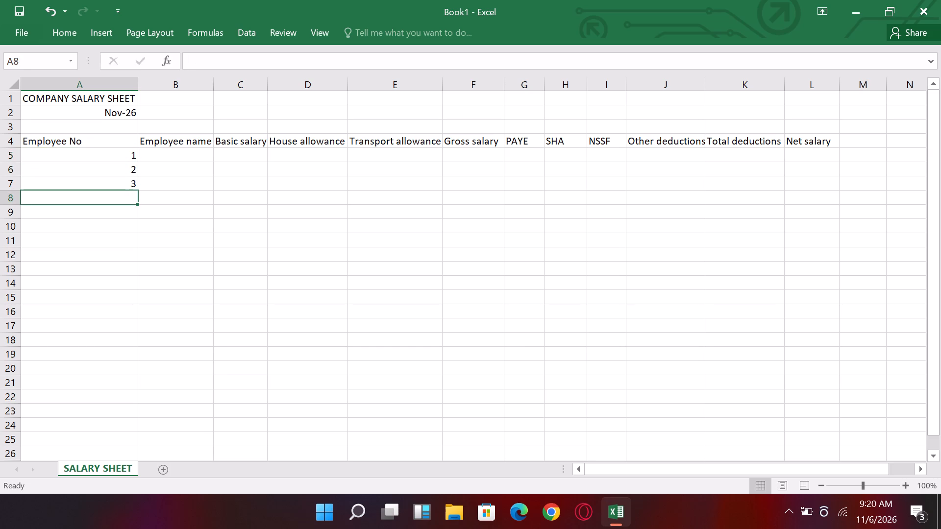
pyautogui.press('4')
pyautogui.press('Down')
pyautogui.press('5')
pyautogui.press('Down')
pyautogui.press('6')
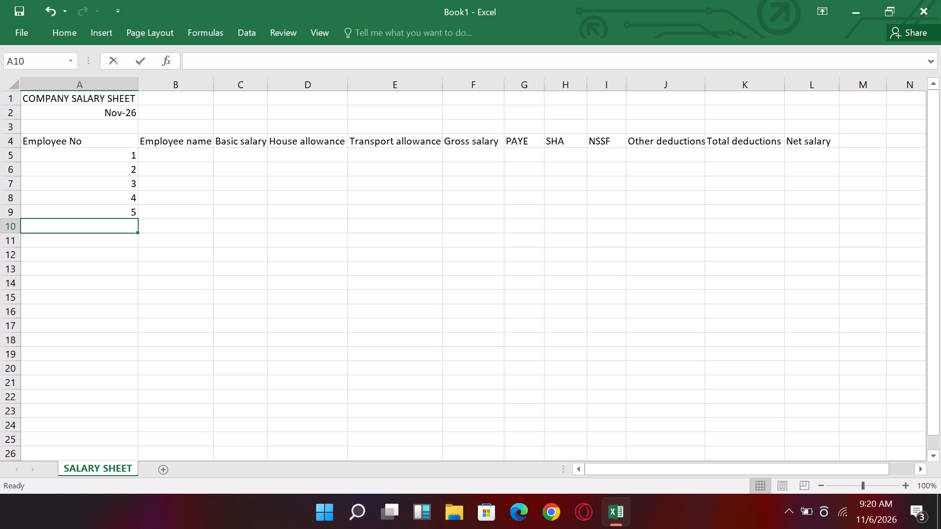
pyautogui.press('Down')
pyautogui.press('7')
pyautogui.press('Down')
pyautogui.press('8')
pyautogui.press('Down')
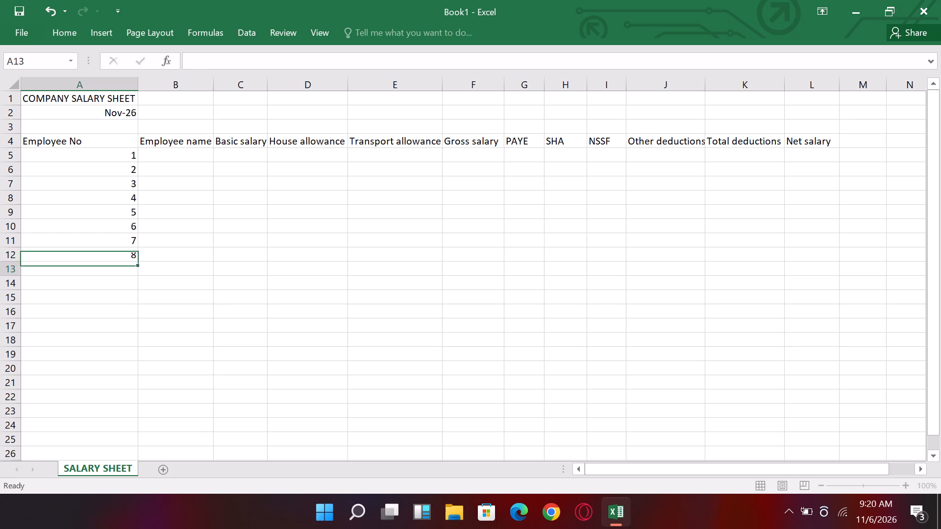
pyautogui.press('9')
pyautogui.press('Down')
# Enter 0 in A14 and the employee numbers 11 to 15 in A15 to A19.
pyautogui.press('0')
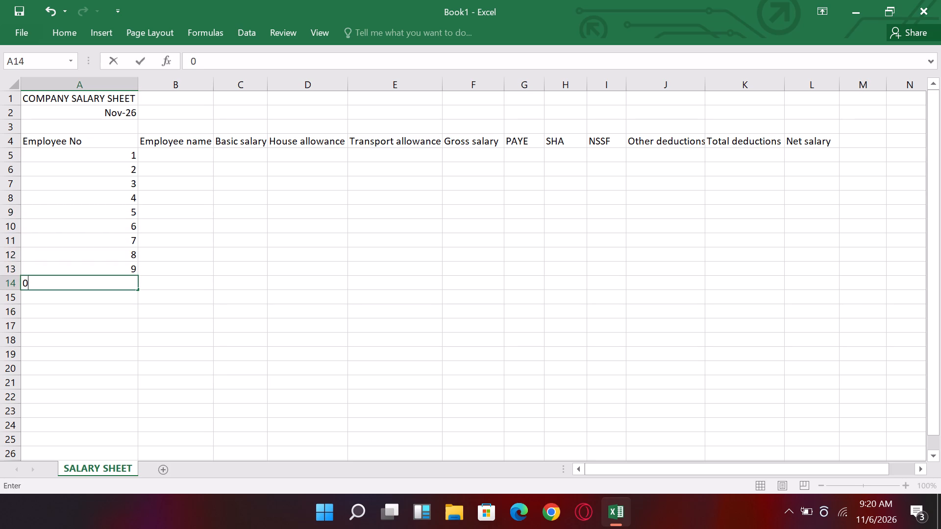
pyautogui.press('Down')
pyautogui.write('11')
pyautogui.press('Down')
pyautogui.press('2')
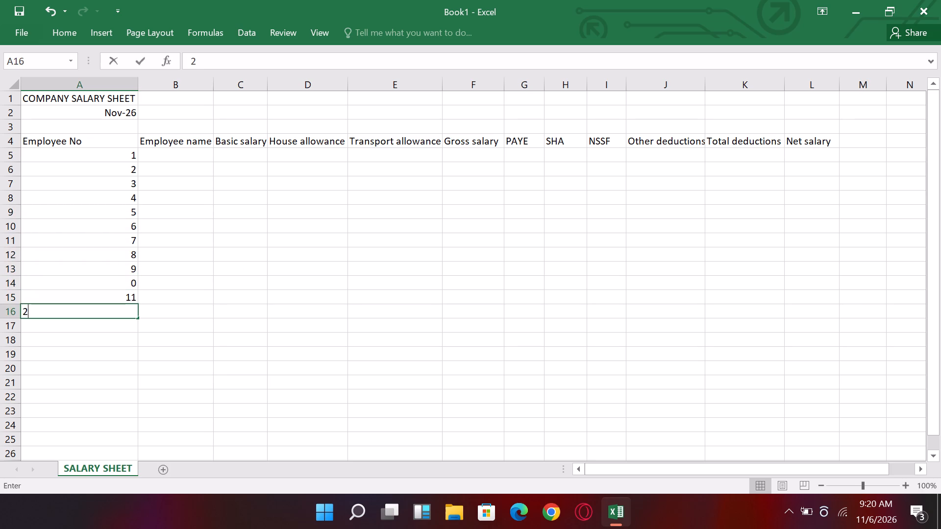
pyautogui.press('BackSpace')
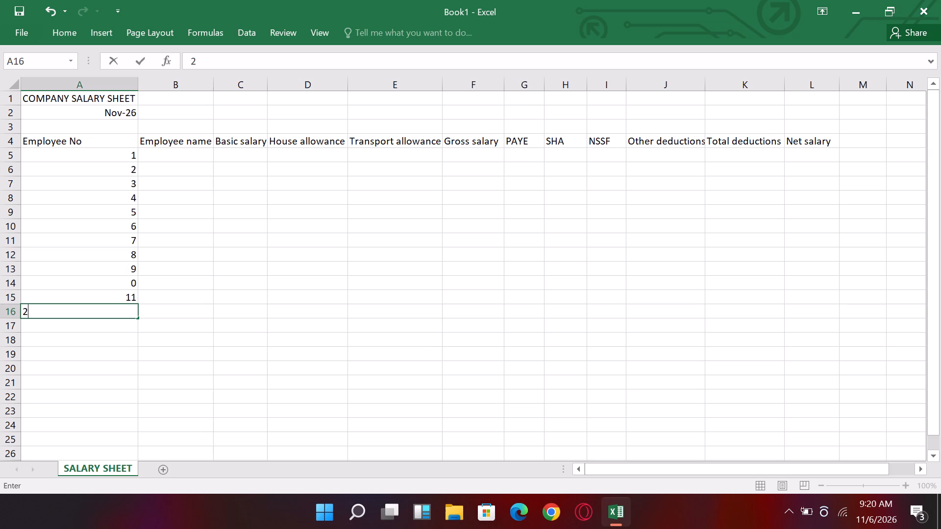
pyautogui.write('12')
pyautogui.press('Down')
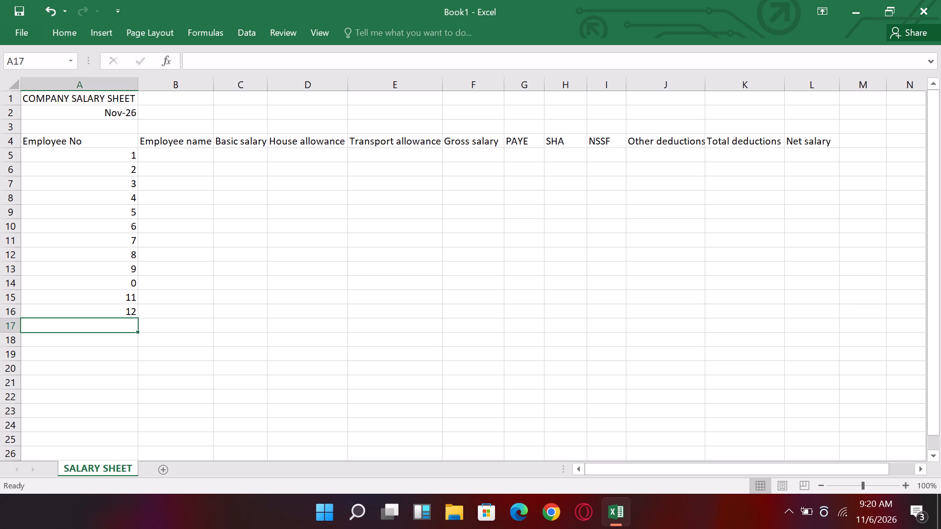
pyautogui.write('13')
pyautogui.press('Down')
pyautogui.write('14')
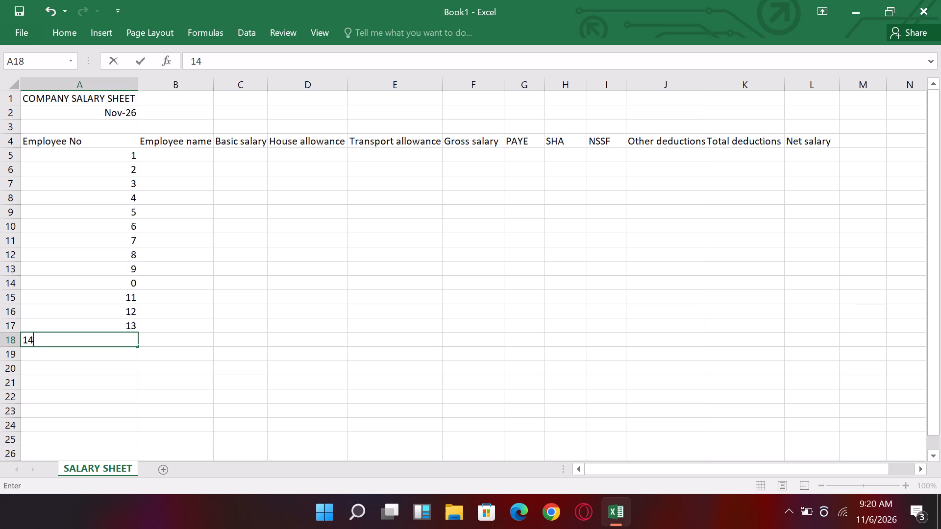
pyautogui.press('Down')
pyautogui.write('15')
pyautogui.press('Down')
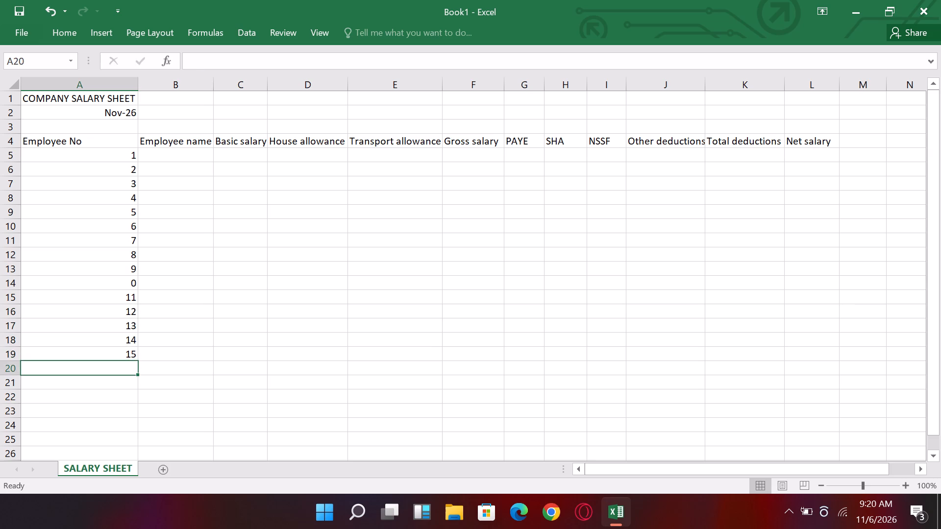
# Enter the employee names MARY, JOHN, PETER and ESTHER in B5 to B8.
pyautogui.click(177, 160)
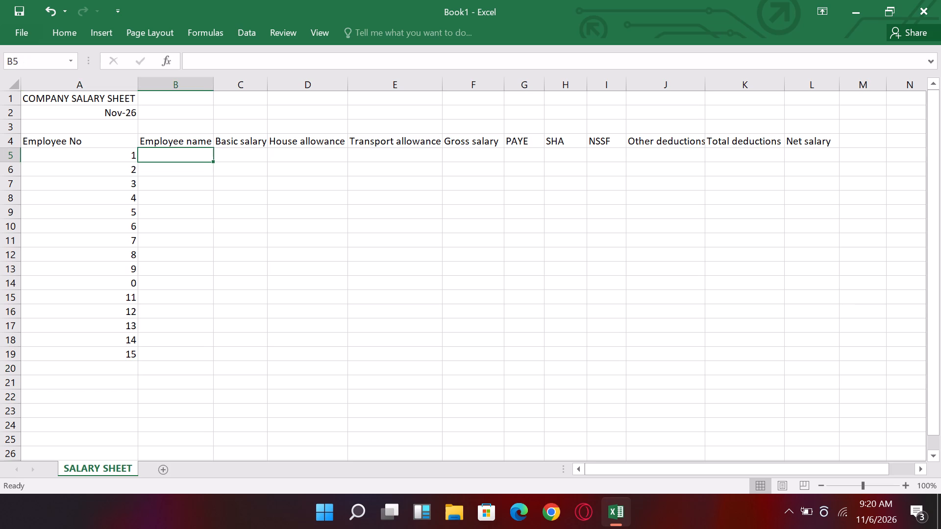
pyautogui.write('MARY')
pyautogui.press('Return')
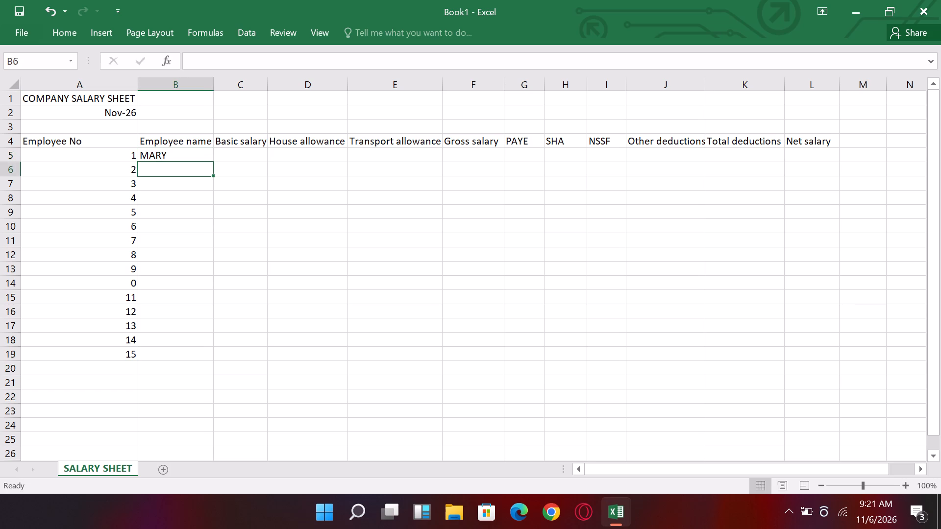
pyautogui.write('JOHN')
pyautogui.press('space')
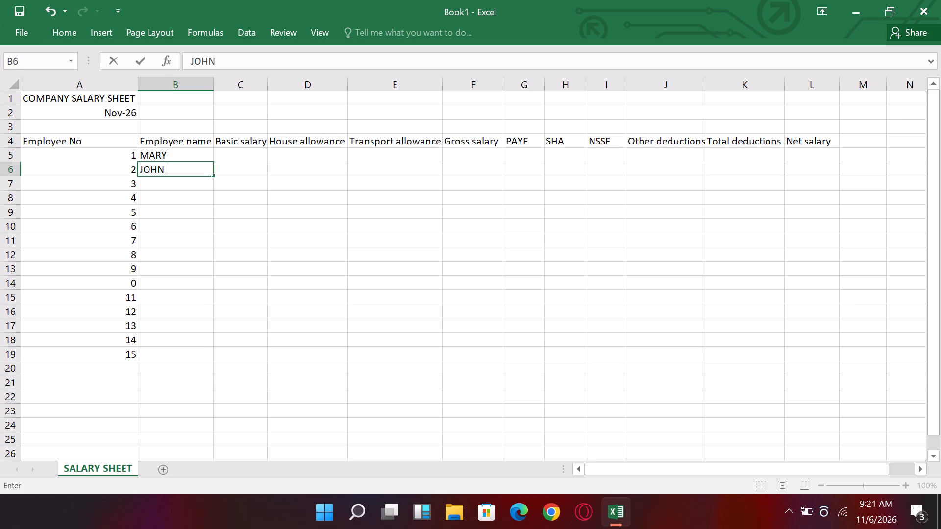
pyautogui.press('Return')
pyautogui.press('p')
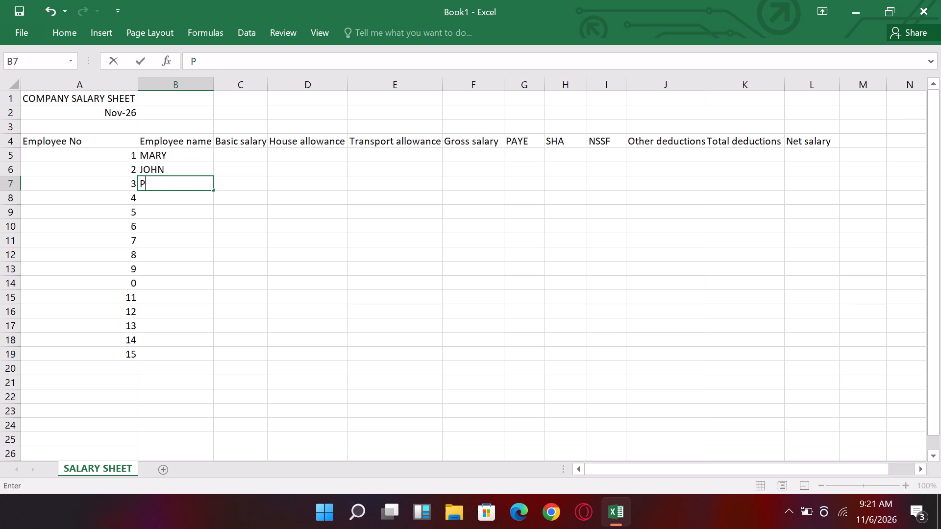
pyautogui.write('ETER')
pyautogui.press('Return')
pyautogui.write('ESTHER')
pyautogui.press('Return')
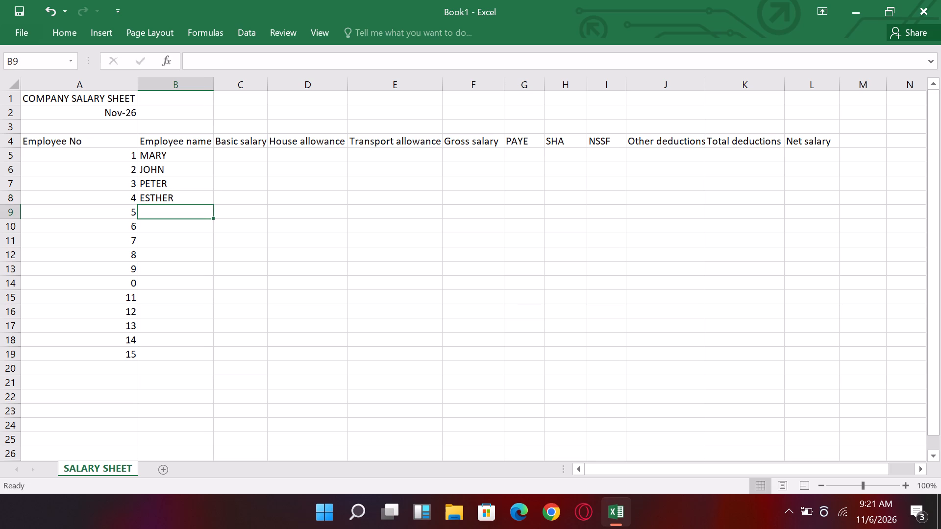
# Enter VIOLET, SHARON and GRACE in B9 to B11, employee 8's full name in B12 and JEDIDAH in B13.
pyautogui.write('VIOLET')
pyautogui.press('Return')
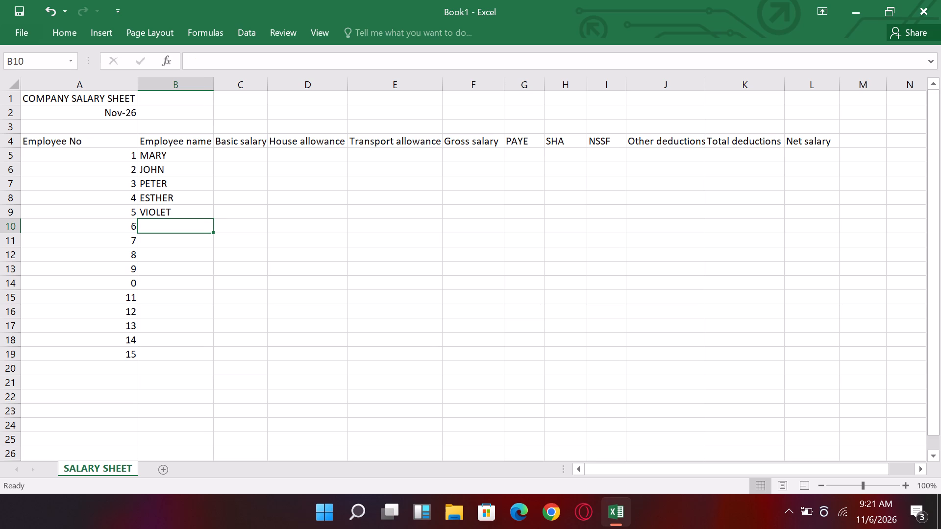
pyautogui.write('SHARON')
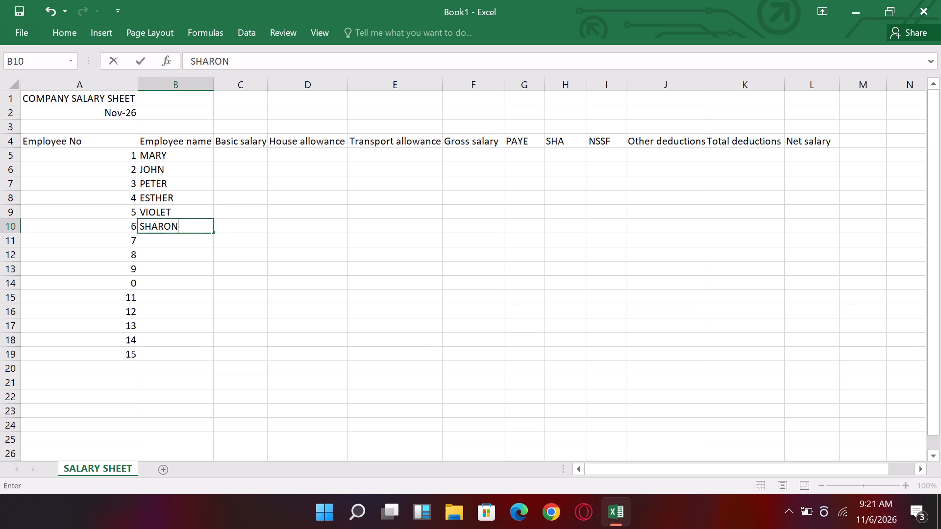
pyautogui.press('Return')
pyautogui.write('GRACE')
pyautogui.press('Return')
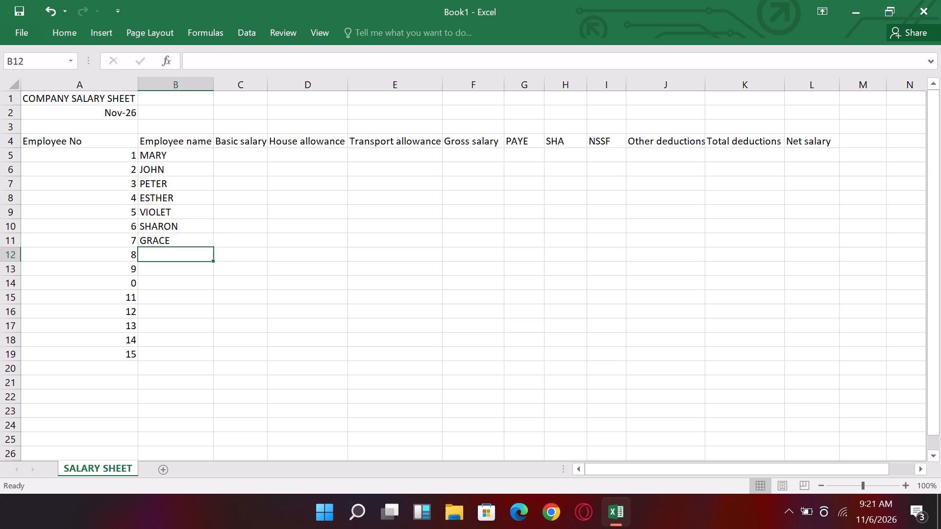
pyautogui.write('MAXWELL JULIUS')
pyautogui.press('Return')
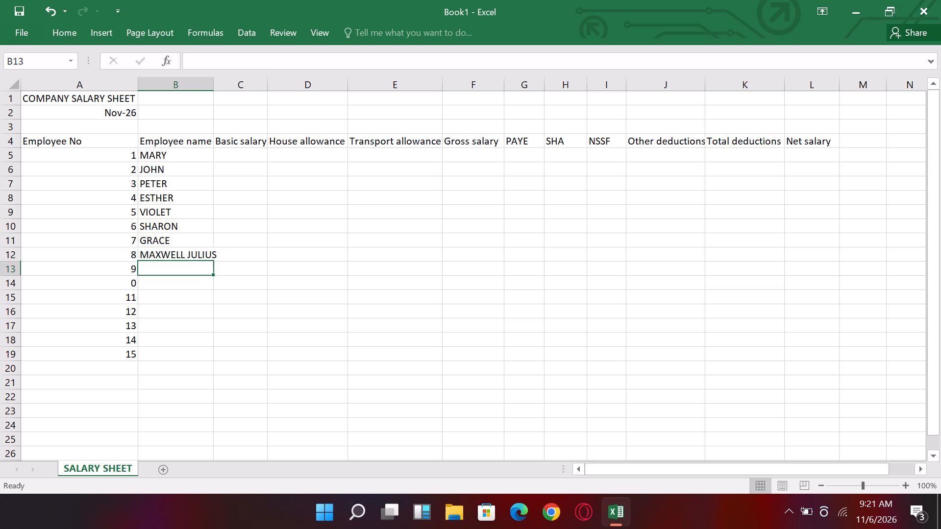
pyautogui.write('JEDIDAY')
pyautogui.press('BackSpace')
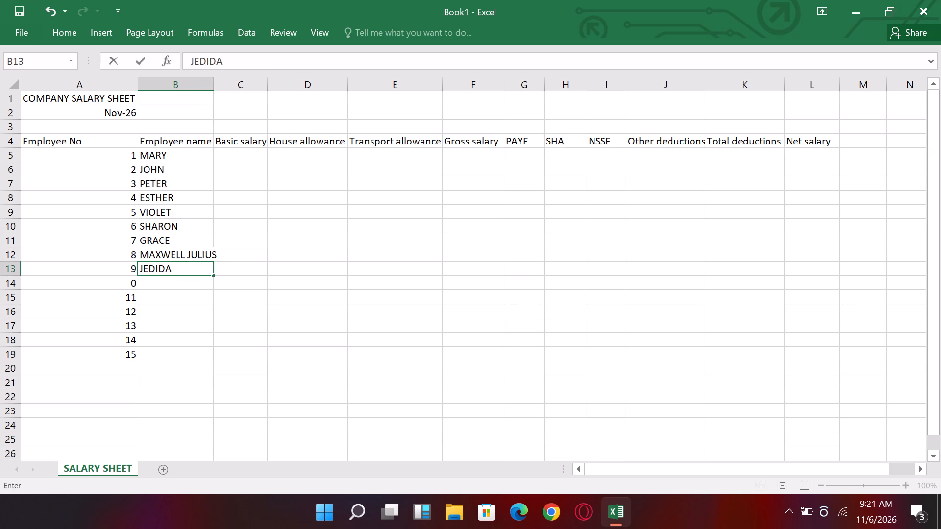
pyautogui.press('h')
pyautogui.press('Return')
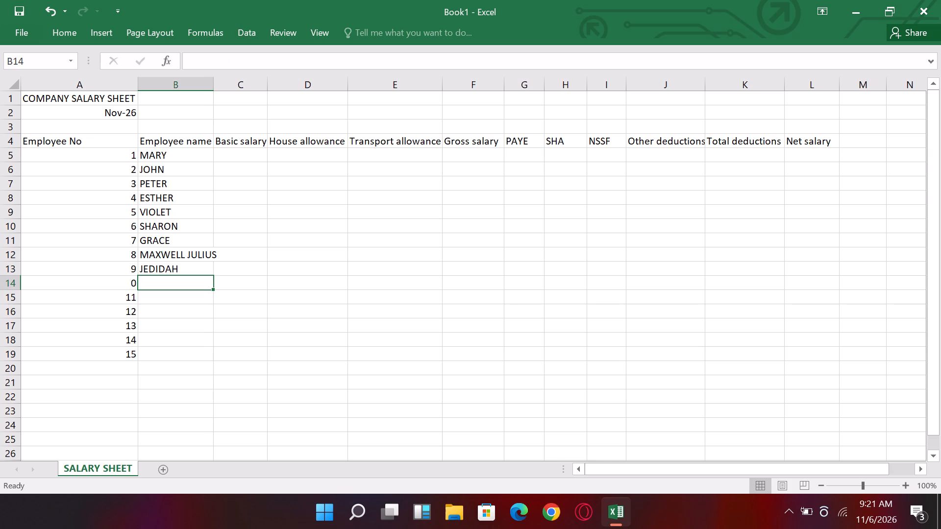
# Replace the employee number in A14 with 10.
pyautogui.click(129, 283)
pyautogui.press('BackSpace')
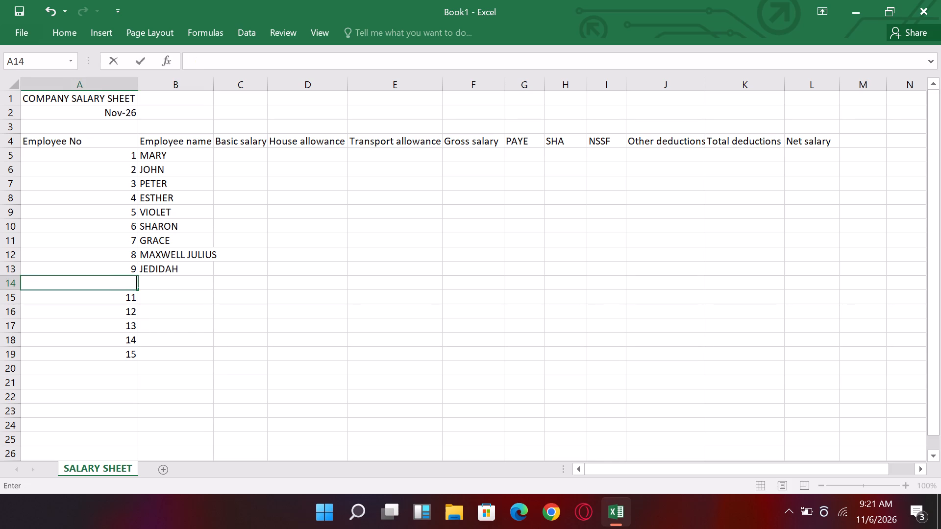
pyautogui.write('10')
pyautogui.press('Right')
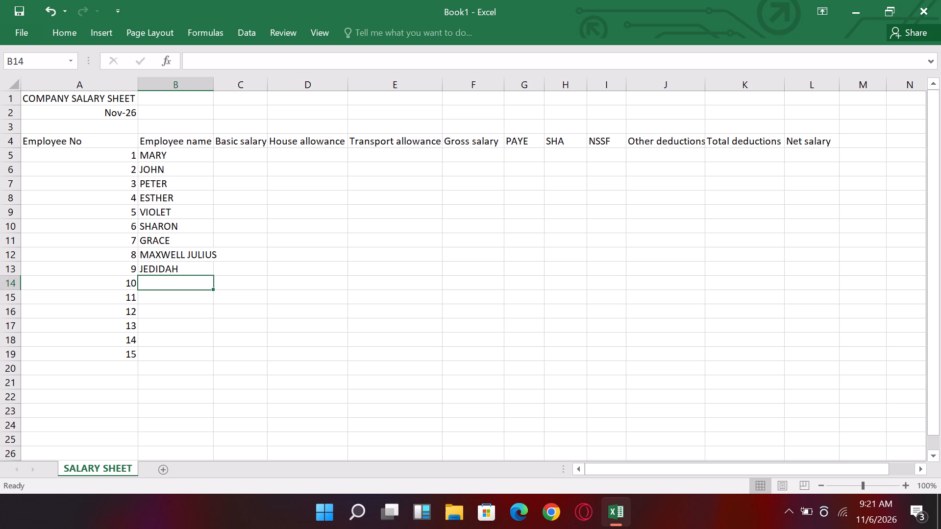
# Enter CHARITY as the name of employee 10 in B14.
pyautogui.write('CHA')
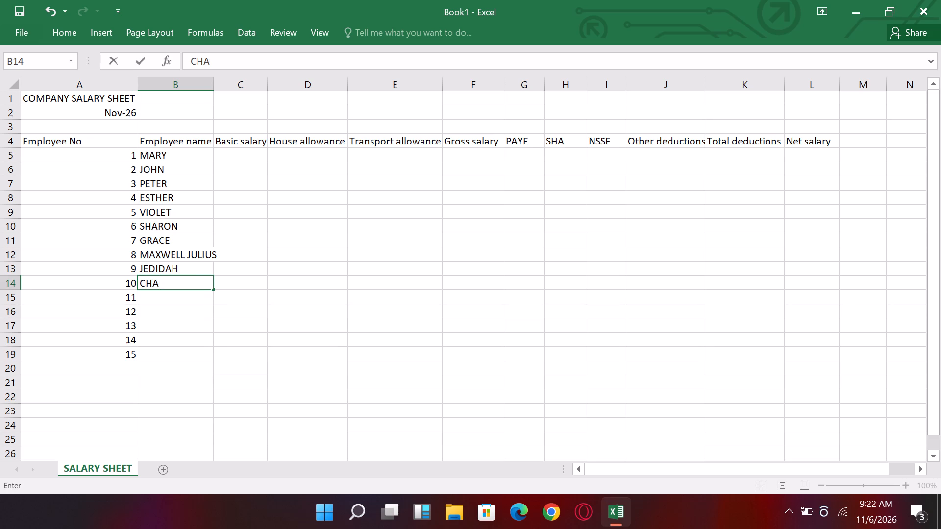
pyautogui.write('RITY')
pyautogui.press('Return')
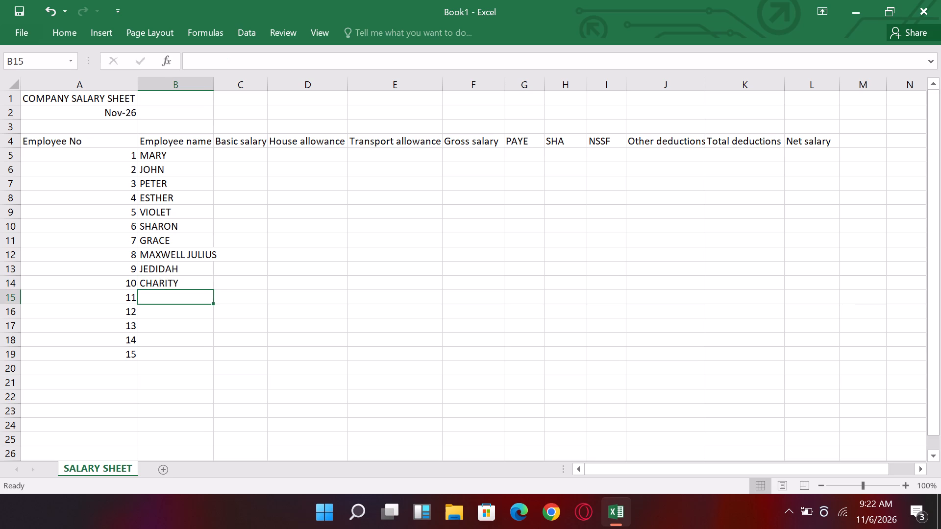
# Enter the employee names ROBERT, ANTHONY, CLAIRE and PATRICK in B15 to B18 for employees 11 to 14.
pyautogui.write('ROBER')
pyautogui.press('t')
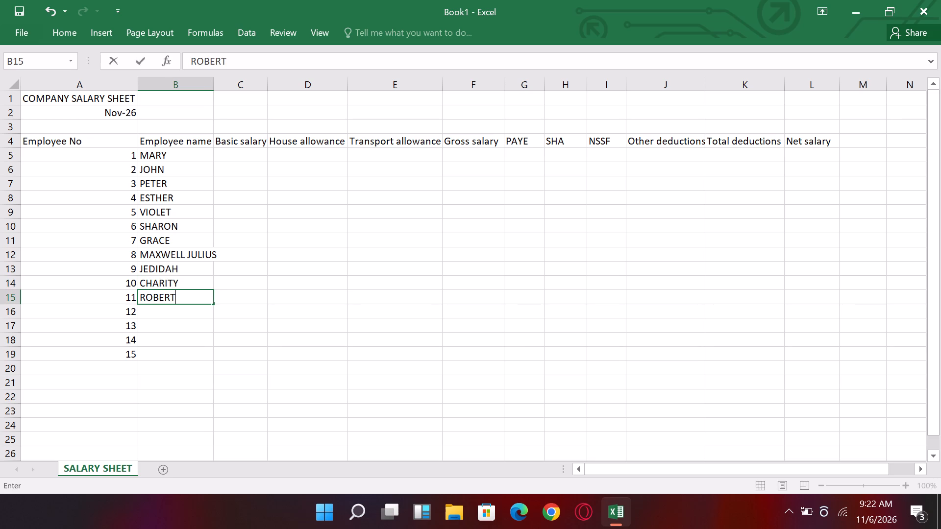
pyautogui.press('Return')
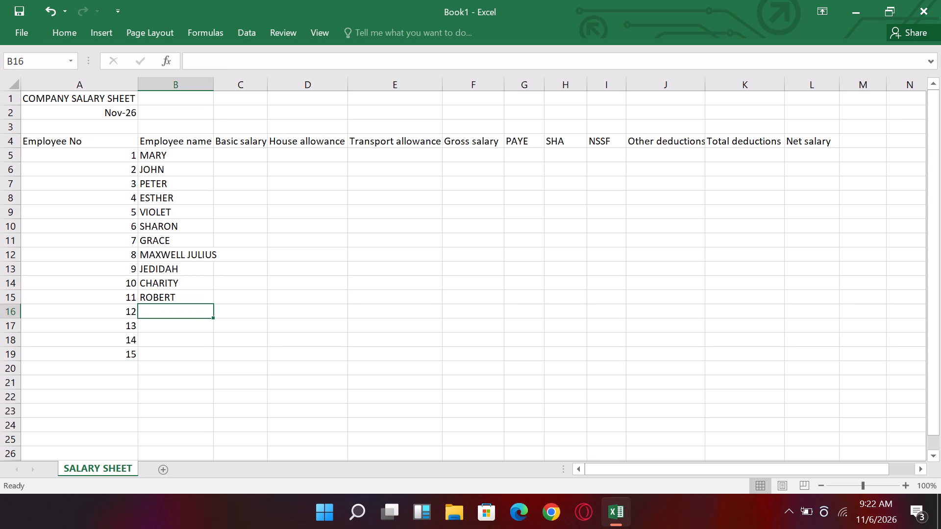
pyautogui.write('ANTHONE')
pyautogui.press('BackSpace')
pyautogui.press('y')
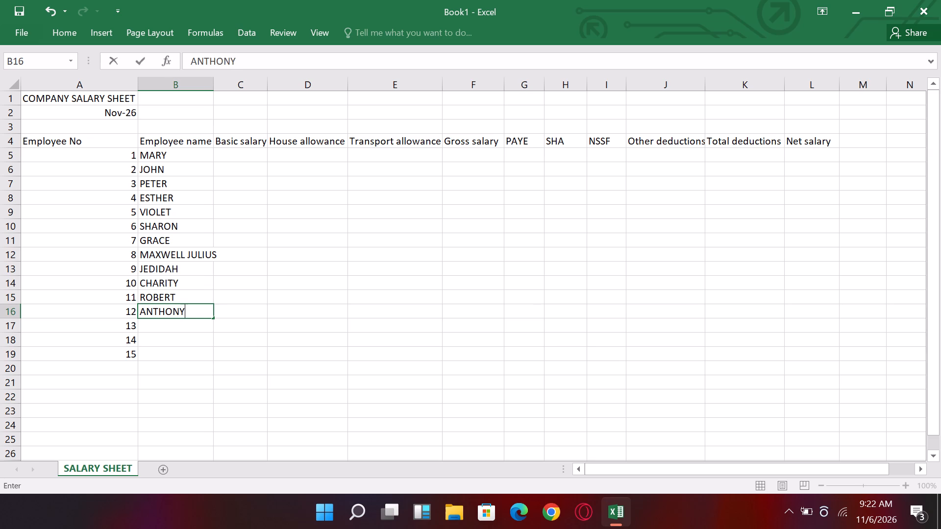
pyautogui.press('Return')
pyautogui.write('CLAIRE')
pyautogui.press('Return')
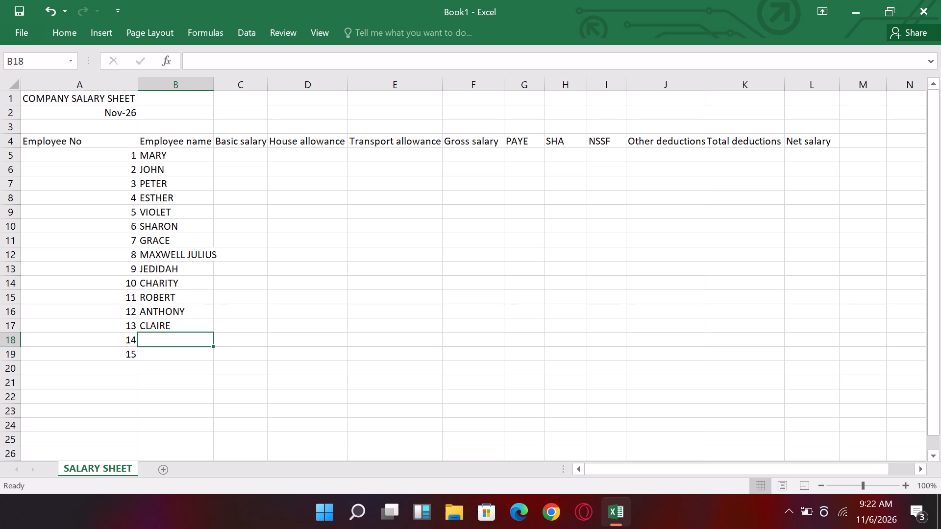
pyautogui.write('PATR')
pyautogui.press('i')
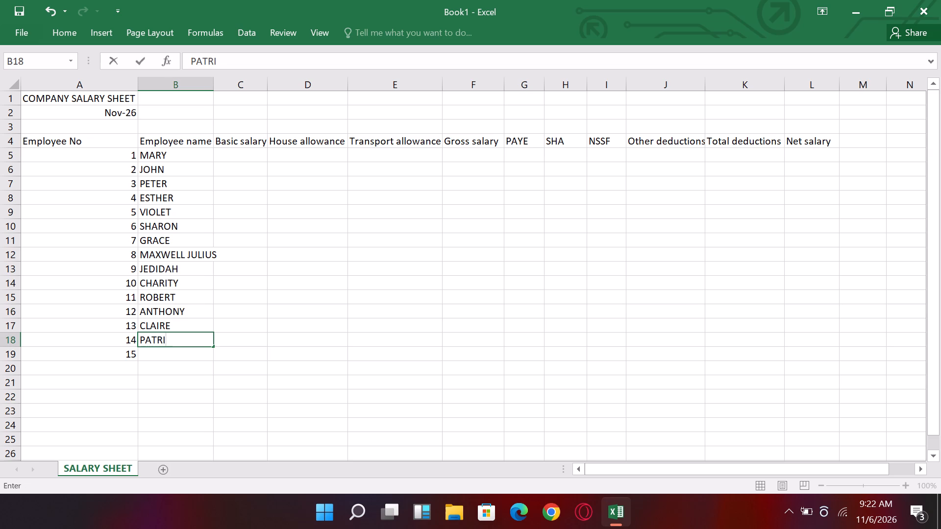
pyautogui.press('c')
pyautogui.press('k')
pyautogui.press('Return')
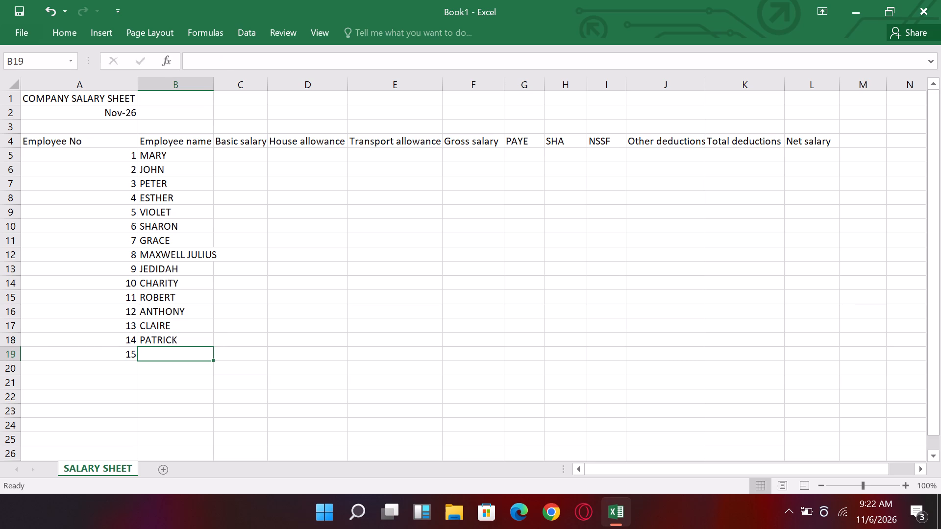
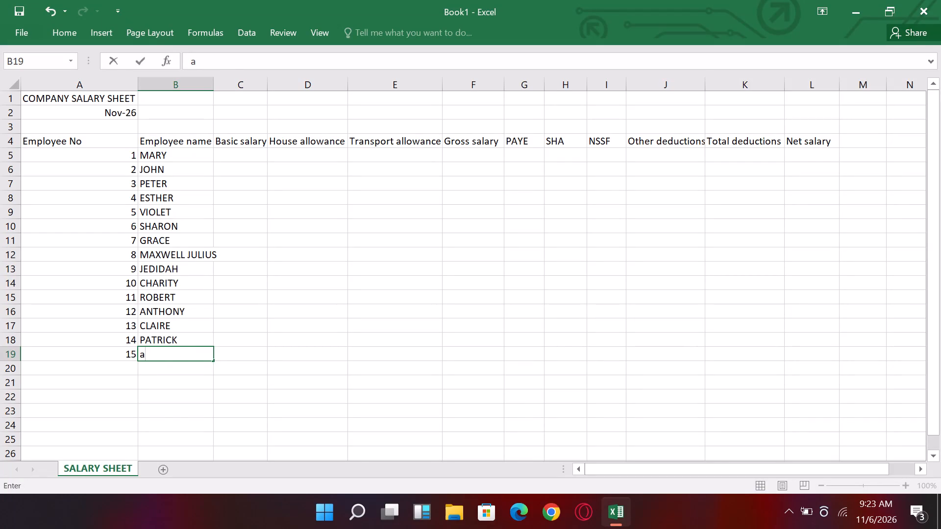
# Enter AGNES as the name of employee 15 in B19.
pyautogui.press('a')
pyautogui.press('BackSpace')
pyautogui.press('BackSpace')
pyautogui.press('BackSpace')
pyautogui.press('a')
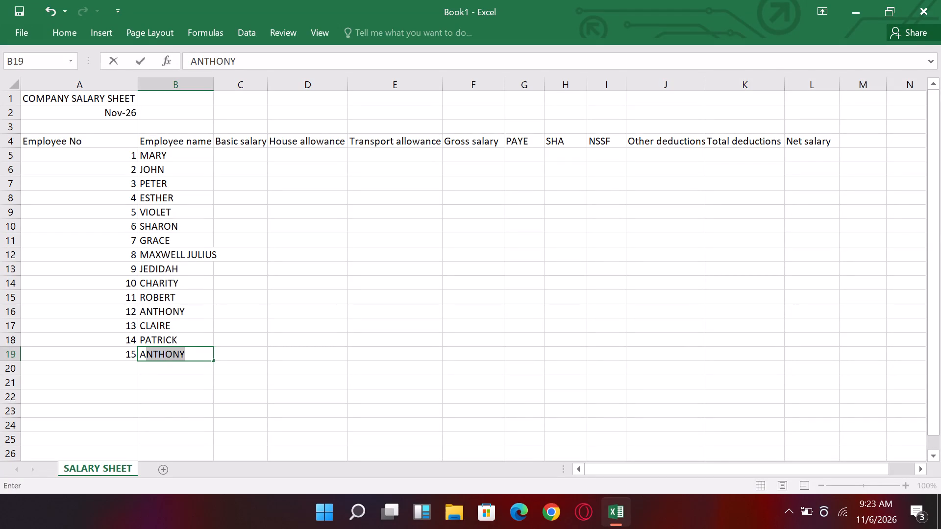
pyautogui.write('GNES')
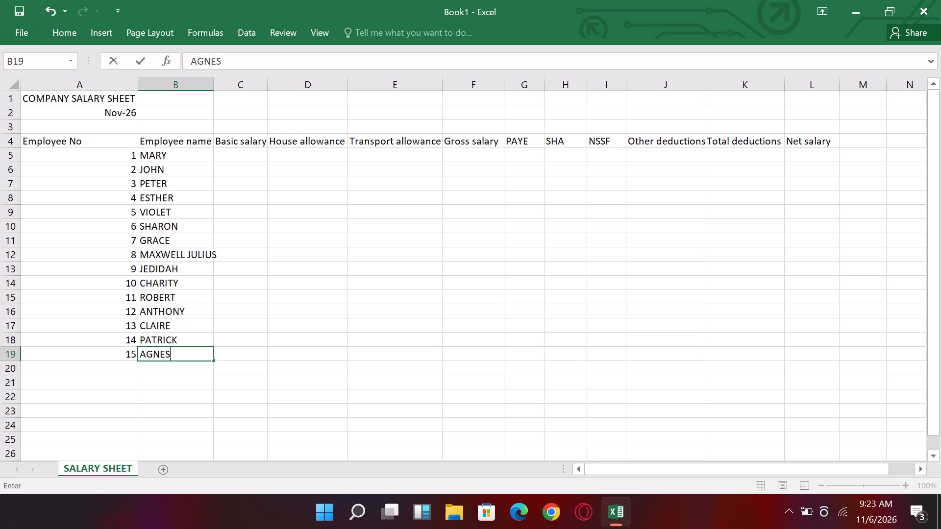
pyautogui.click(254, 156)
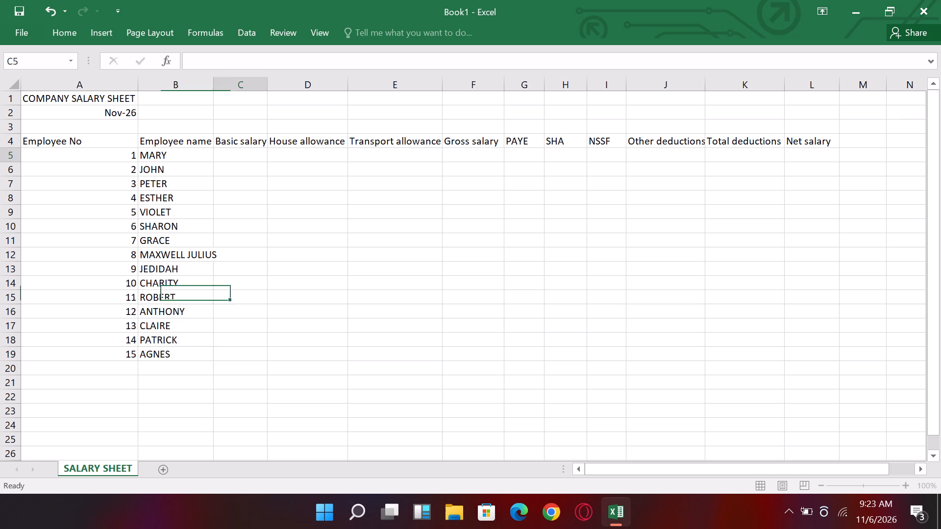
# Replace employee 8's full name in B12 with just the first name MAXWELL.
pyautogui.click(209, 252)
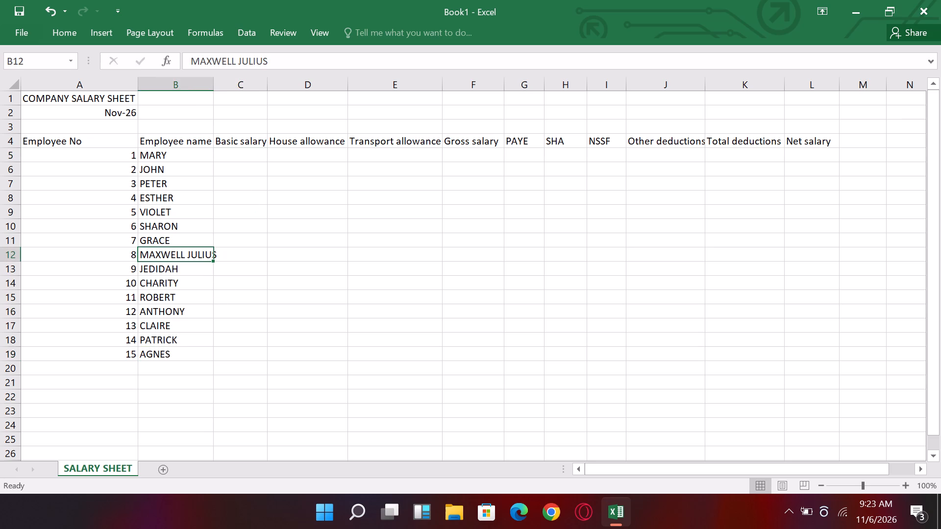
pyautogui.press('BackSpace')
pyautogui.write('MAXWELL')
pyautogui.click(235, 155)
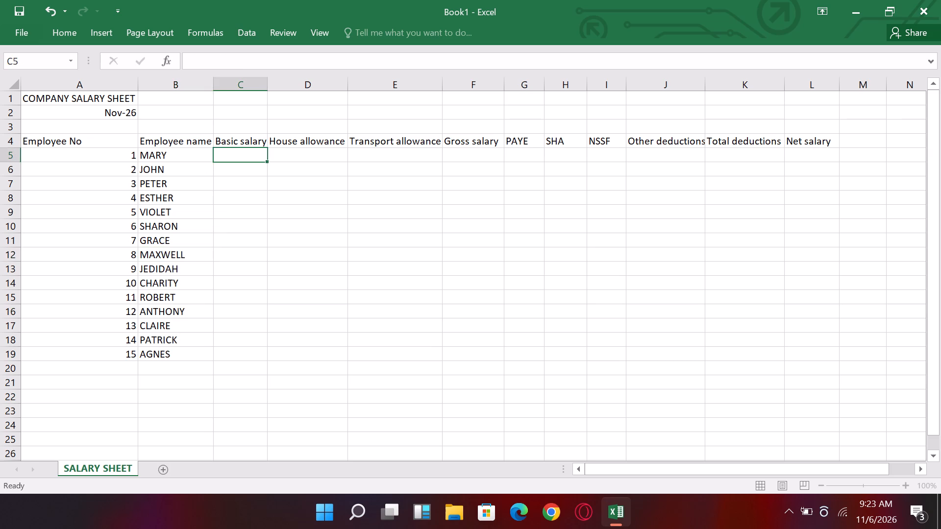
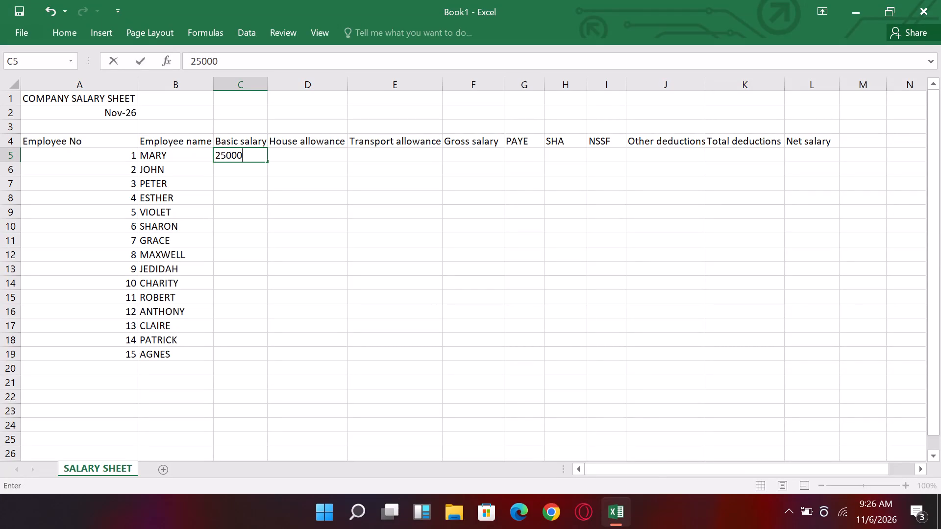
# Finish the 25000 entry in C5 and enter basic salaries 30000, 22000, 20000 and 30000 for employees 2 to 5 in C6:C9.
pyautogui.press('Return')
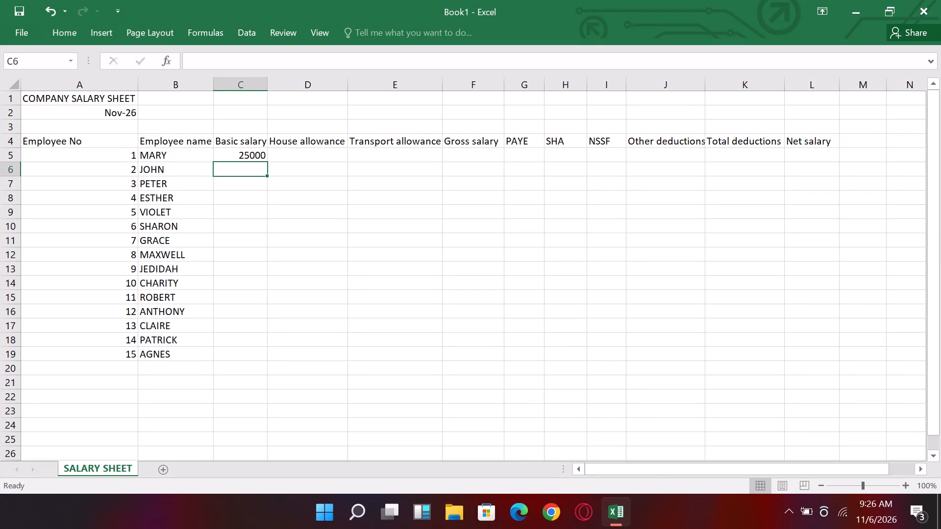
pyautogui.write('30')
pyautogui.write('000')
pyautogui.press('Return')
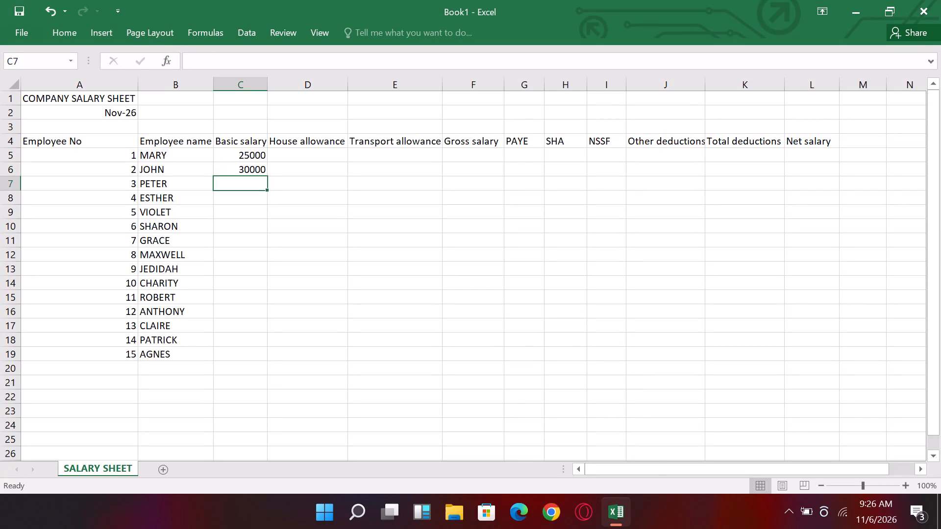
pyautogui.write('22000')
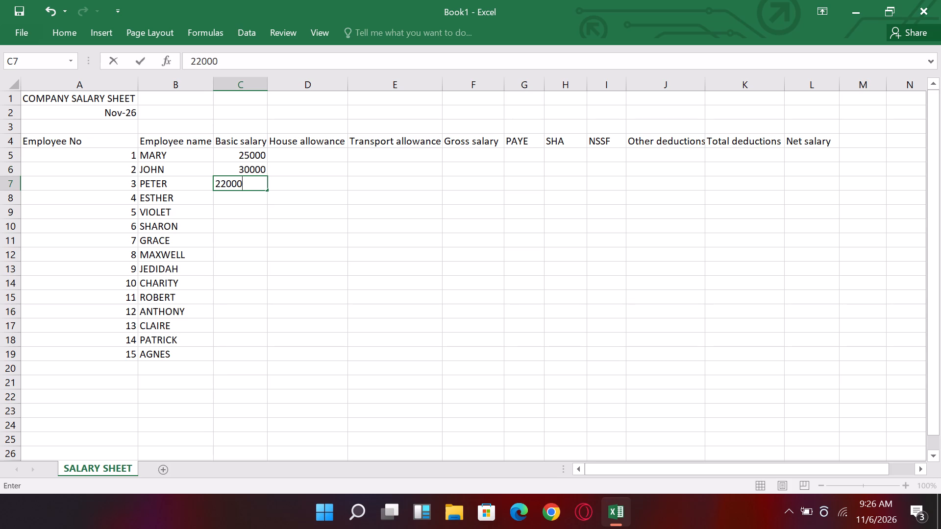
pyautogui.press('Return')
pyautogui.write('20000')
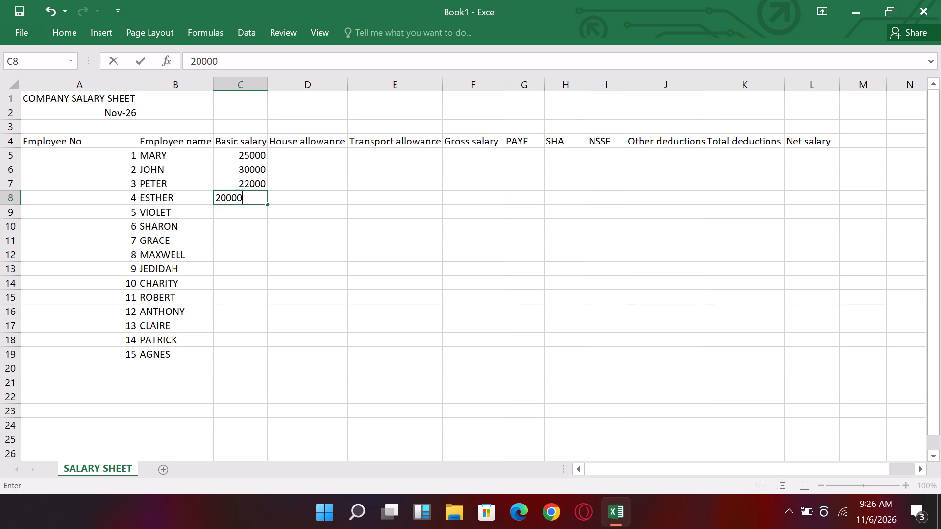
pyautogui.press('Return')
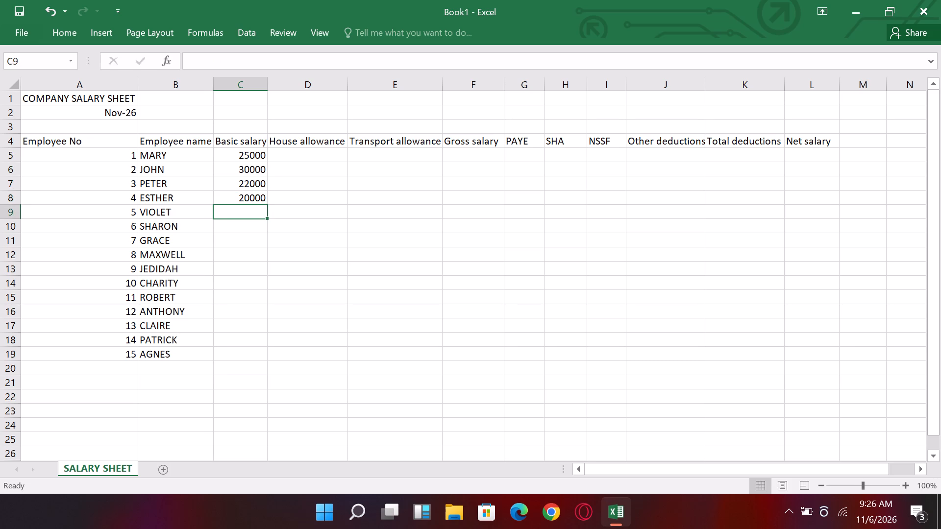
pyautogui.write('30')
pyautogui.write('000')
pyautogui.press('Return')
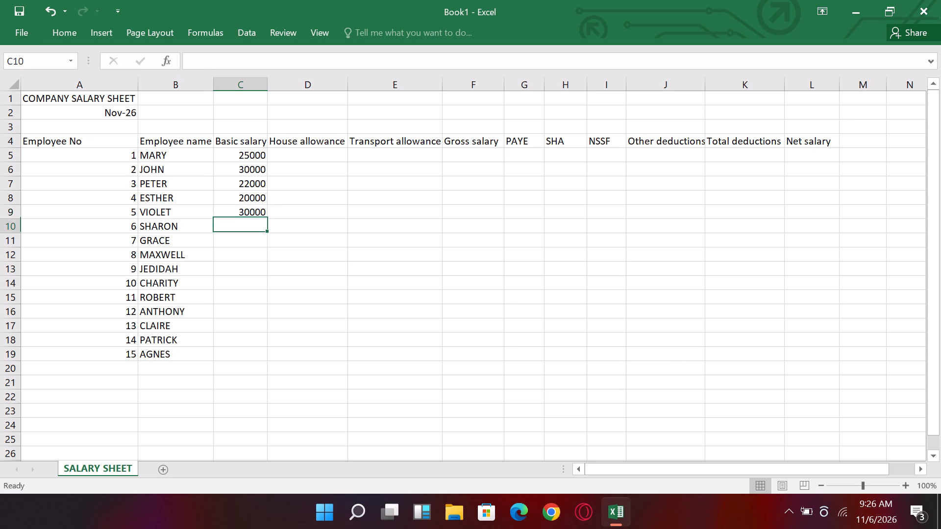
# Enter basic salaries 28000, 24000, 23000 and 30000 for employees 6 to 9 in C10:C13.
pyautogui.write('28000')
pyautogui.press('Return')
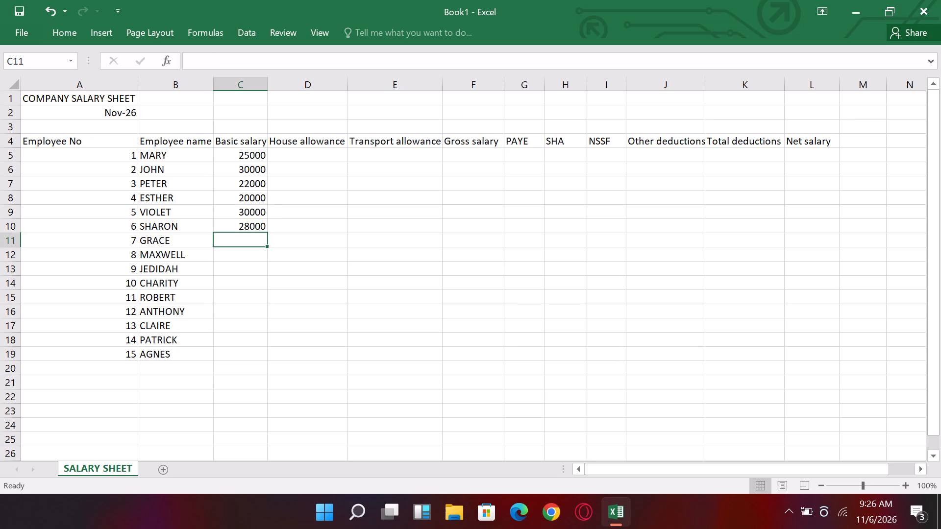
pyautogui.write('24000')
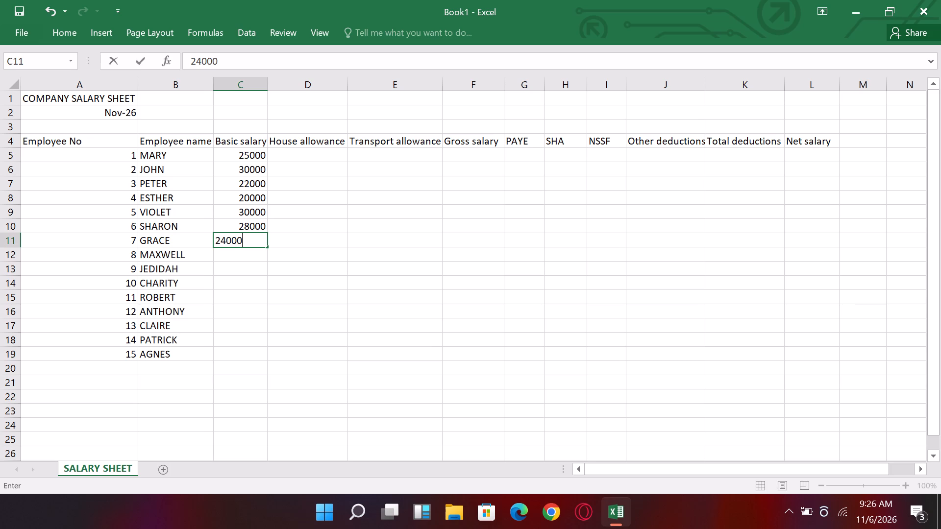
pyautogui.press('Return')
pyautogui.write('23000')
pyautogui.press('Return')
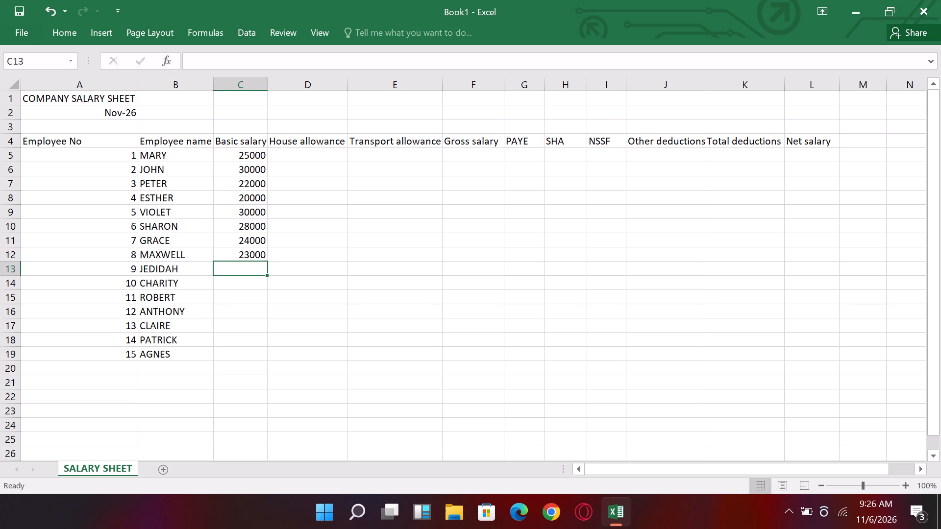
pyautogui.write('30')
pyautogui.write('000')
pyautogui.press('Return')
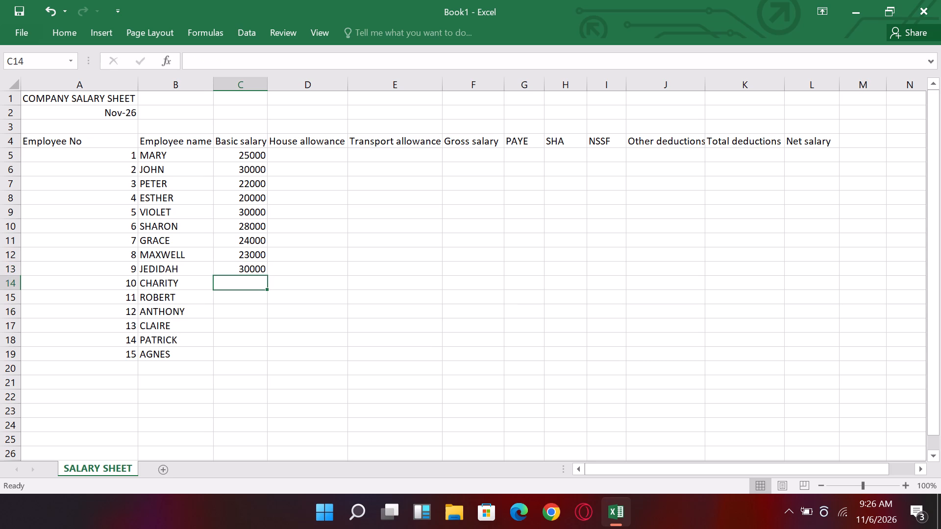
# Enter basic salaries 22000, 21000, 20000, 28000, 26000 and 22000 for employees 10 to 15 in C14:C19.
pyautogui.write('22000')
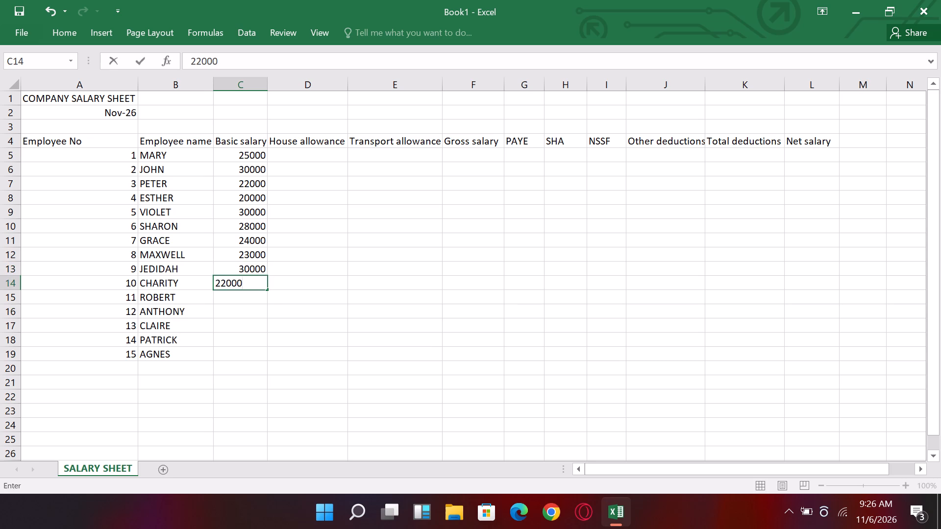
pyautogui.press('Return')
pyautogui.write('21000')
pyautogui.press('Return')
pyautogui.write('20000')
pyautogui.press('Return')
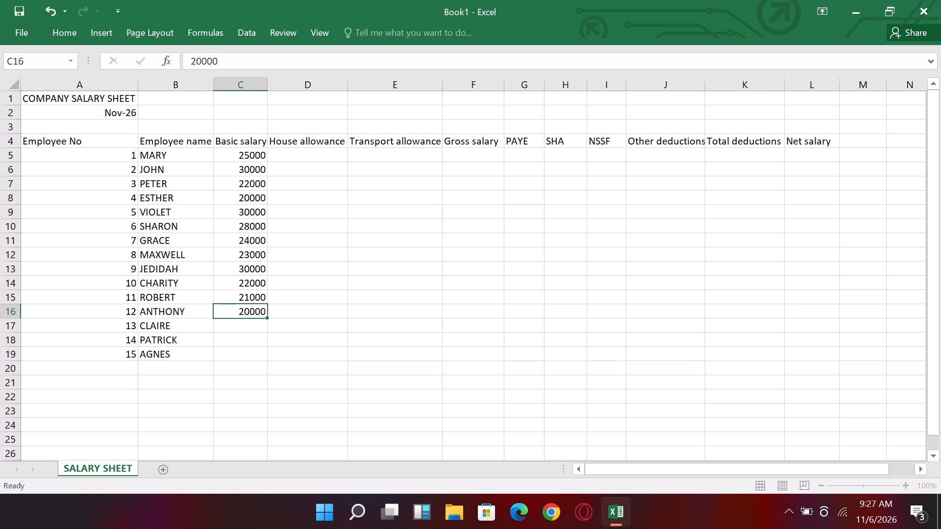
pyautogui.press('2')
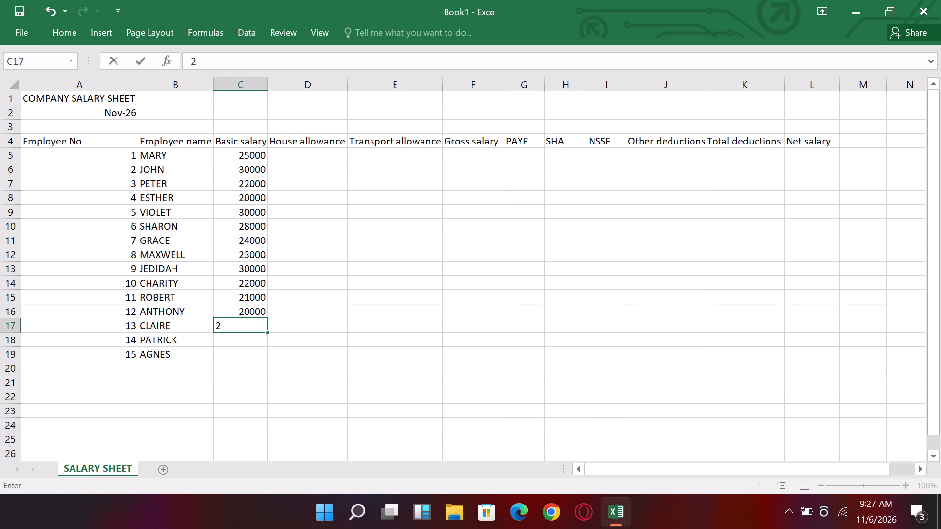
pyautogui.write('8000')
pyautogui.press('Return')
pyautogui.write('26')
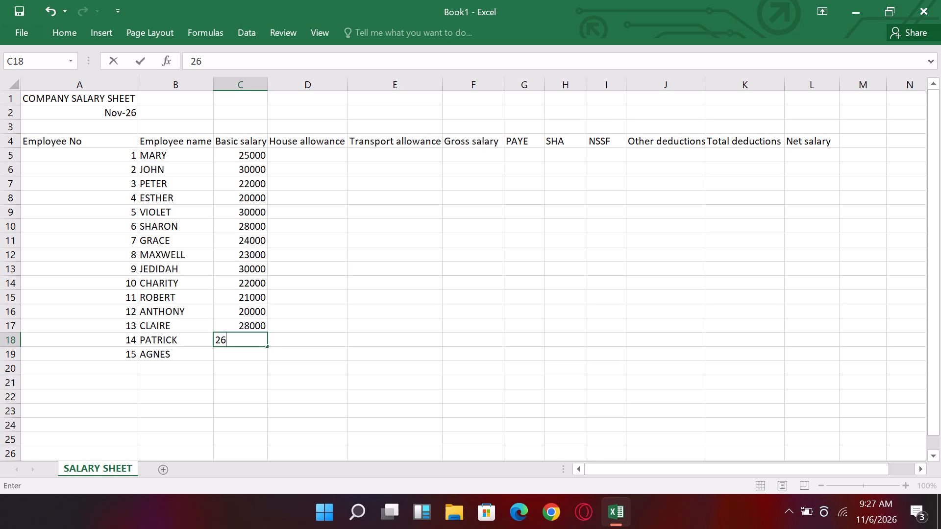
pyautogui.write('000')
pyautogui.press('Return')
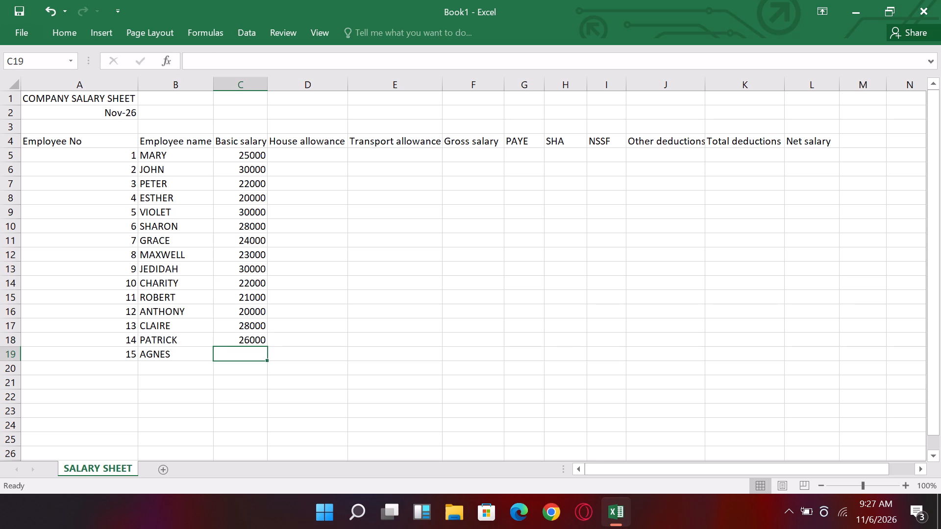
pyautogui.write('22000')
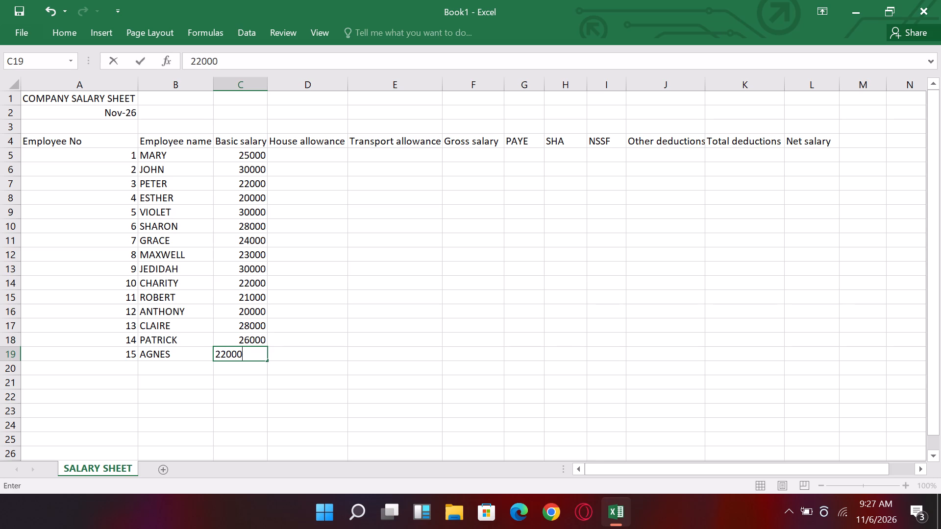
# Enter a house allowance of 5000 in D5 and fill it down to D8 for employees 1 to 4.
pyautogui.click(307, 156)
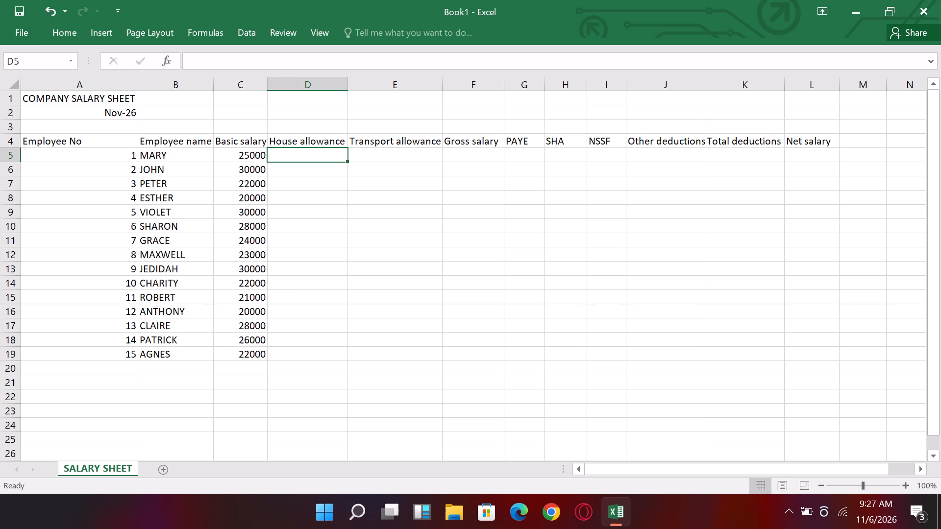
pyautogui.write('500')
pyautogui.press('0')
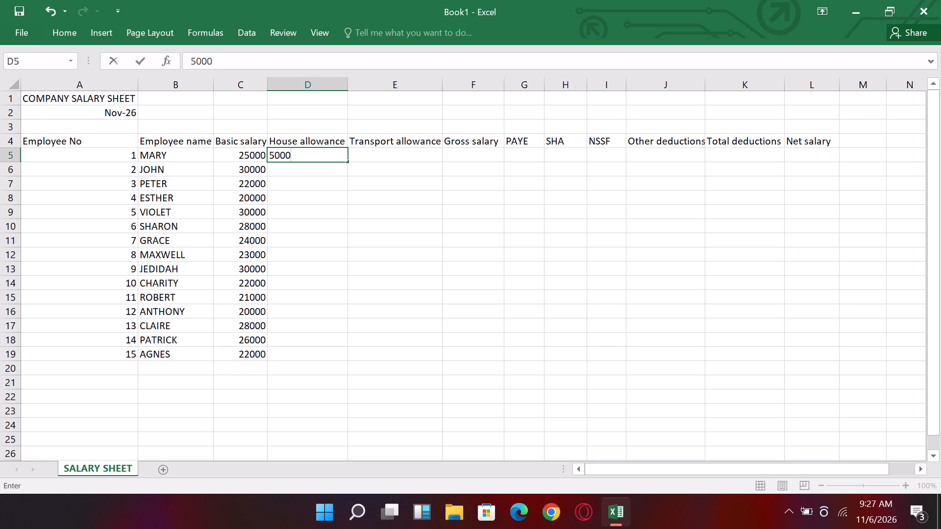
pyautogui.doubleClick(289, 152)
pyautogui.click(305, 154)
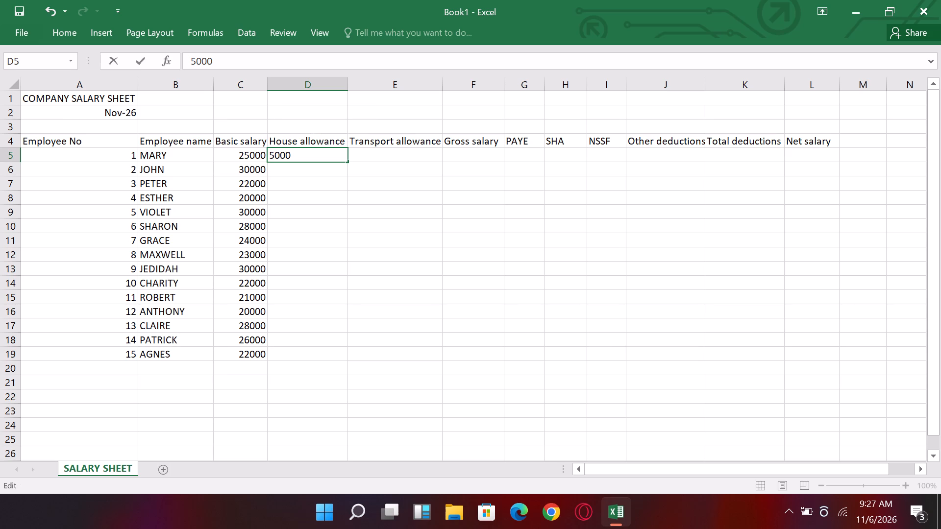
pyautogui.moveTo(346, 162); pyautogui.dragTo(336, 210)
pyautogui.scroll(1, 346, 162)
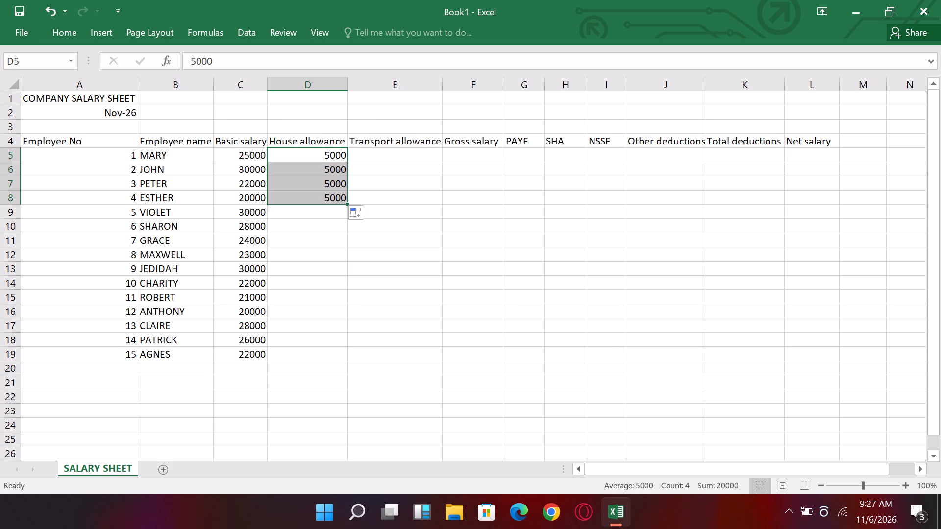
# Enter a house allowance of 6000 in D9 and fill it down to D12 for employees 5 to 8.
pyautogui.click(330, 212)
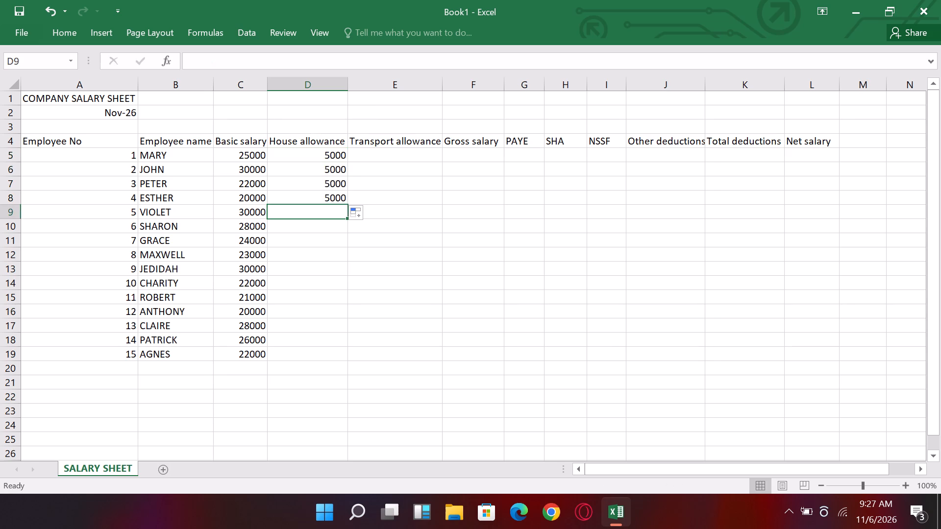
pyautogui.write('6000')
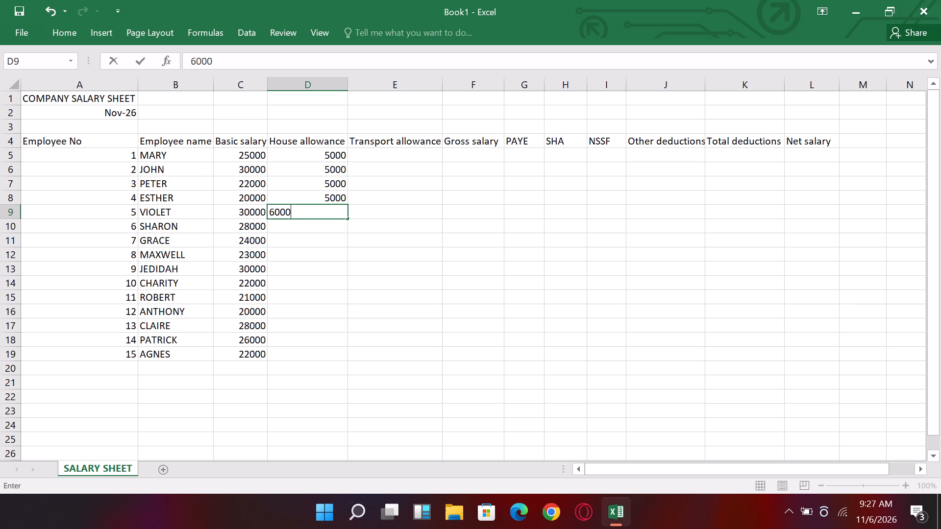
pyautogui.moveTo(345, 238); pyautogui.dragTo(338, 265)
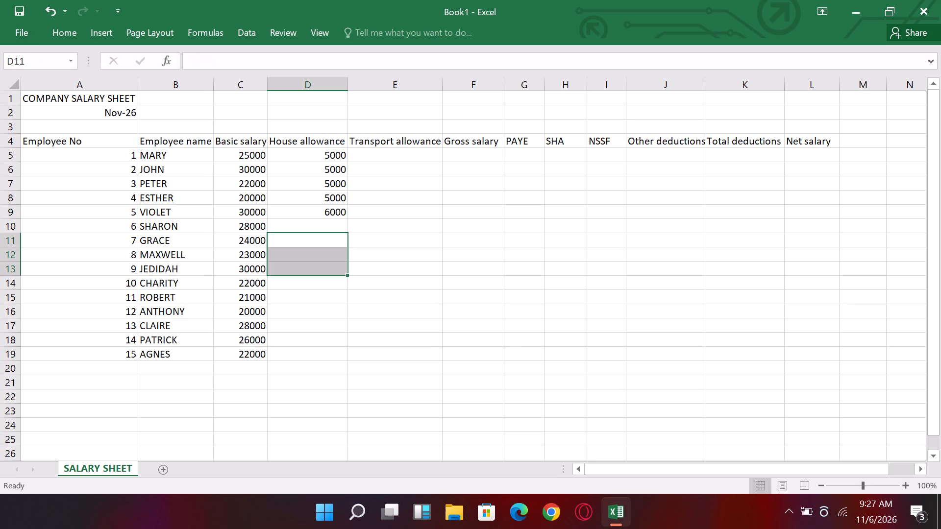
pyautogui.click(340, 210)
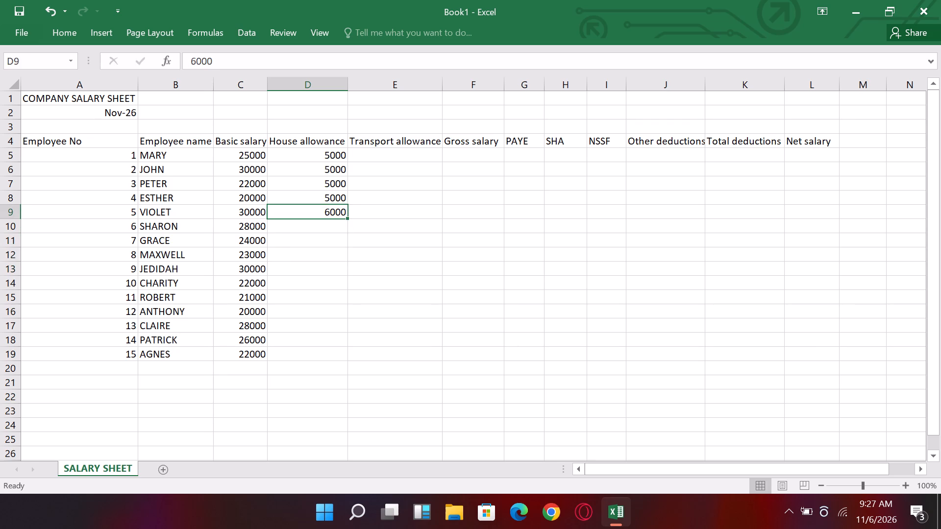
pyautogui.moveTo(347, 216); pyautogui.dragTo(343, 238)
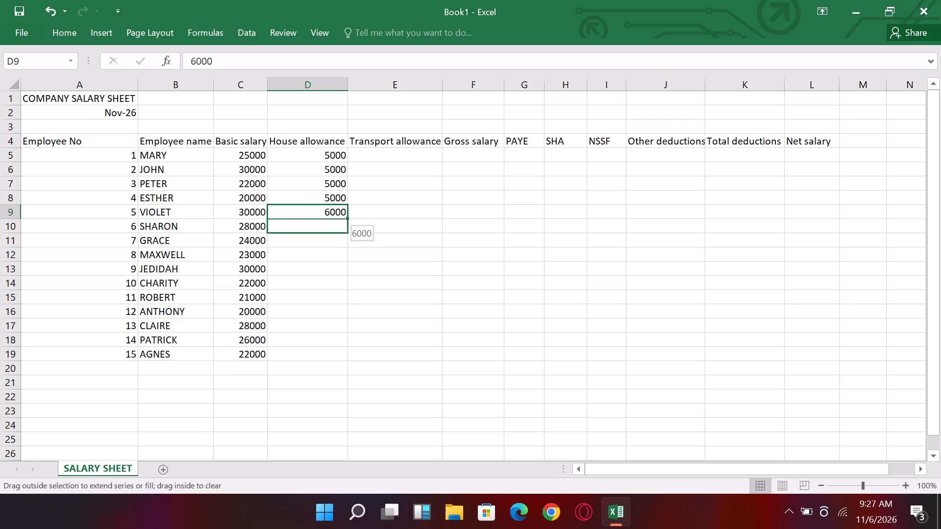
pyautogui.moveTo(343, 238); pyautogui.dragTo(341, 266)
# Enter a house allowance of 4000 in D13 and fill it down to D16 for employees 9 to 12.
pyautogui.click(334, 271)
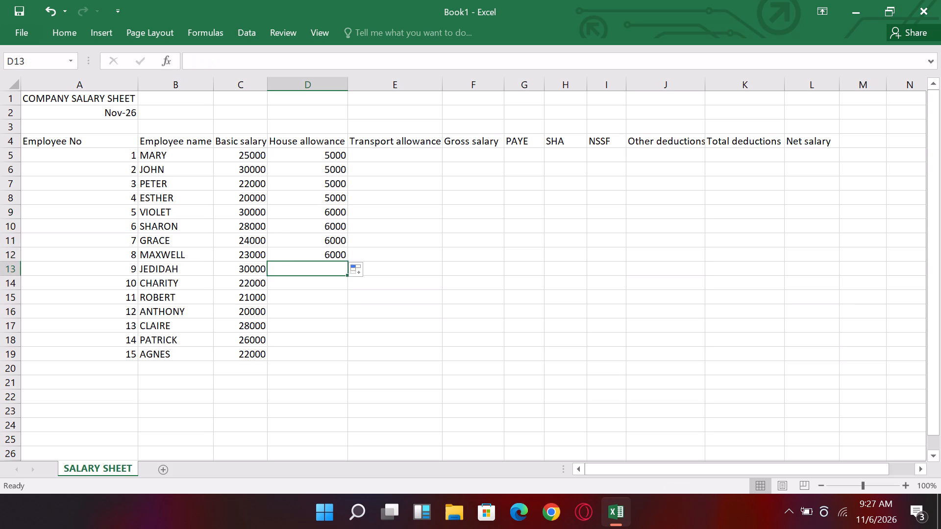
pyautogui.write('4000')
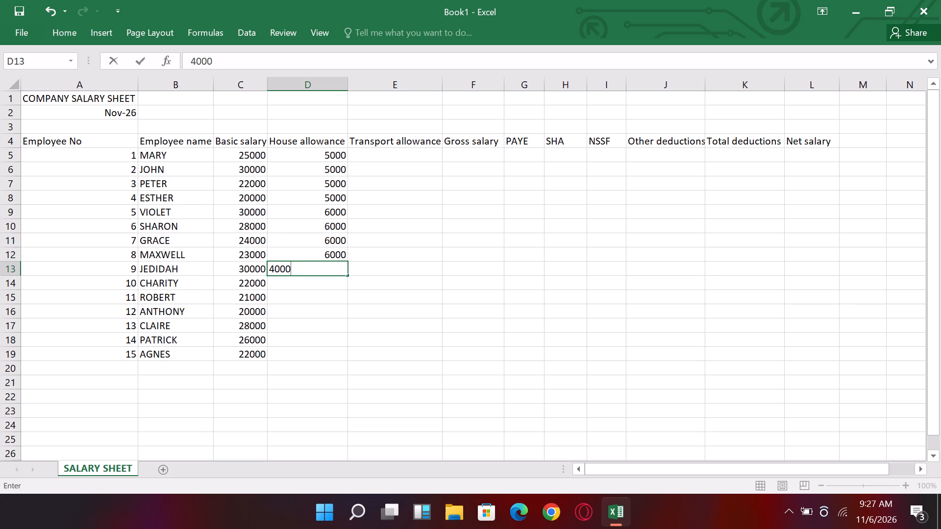
pyautogui.moveTo(347, 285); pyautogui.dragTo(346, 310)
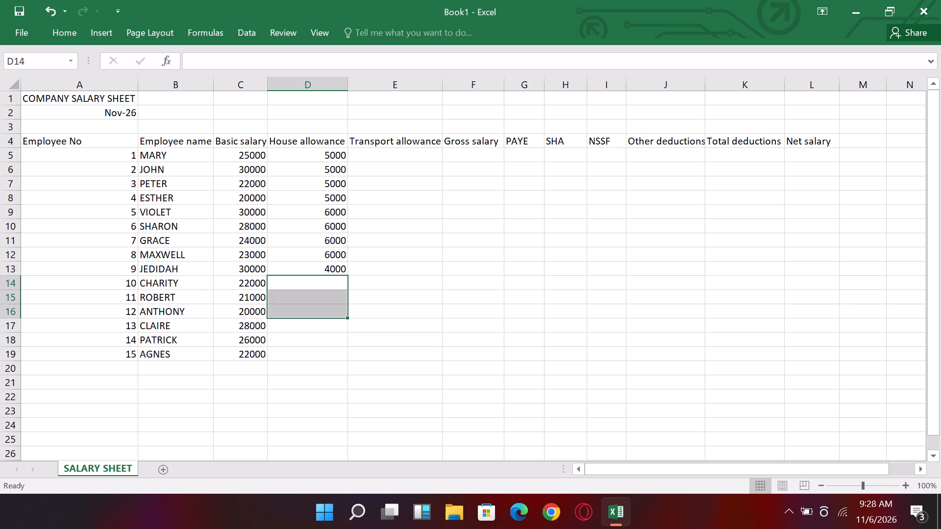
pyautogui.click(342, 272)
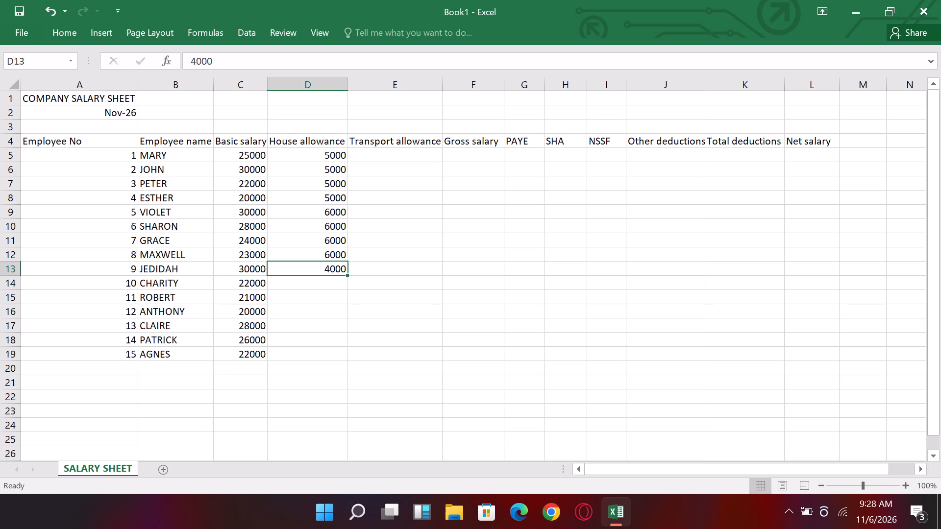
pyautogui.moveTo(346, 276); pyautogui.dragTo(339, 312)
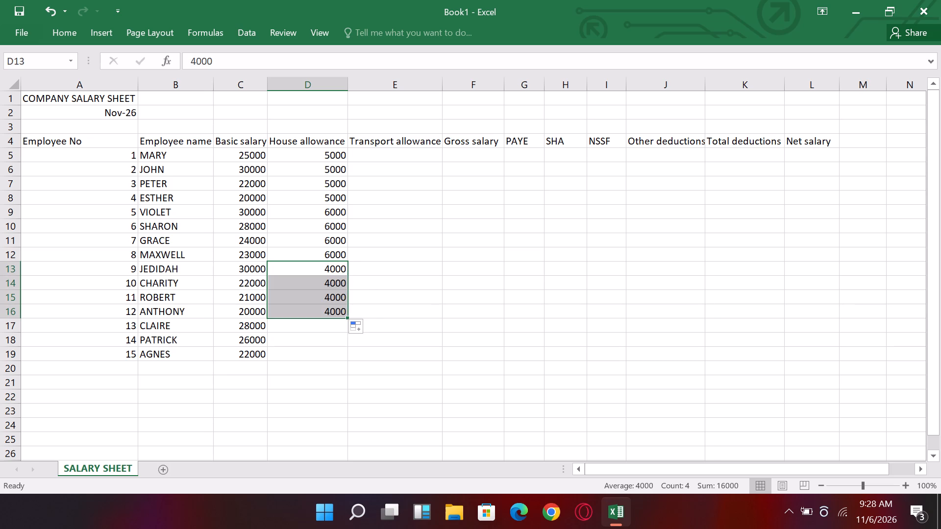
# Enter a house allowance of 6000 in D17 and fill it down to D19 for employees 13 to 15.
pyautogui.click(335, 328)
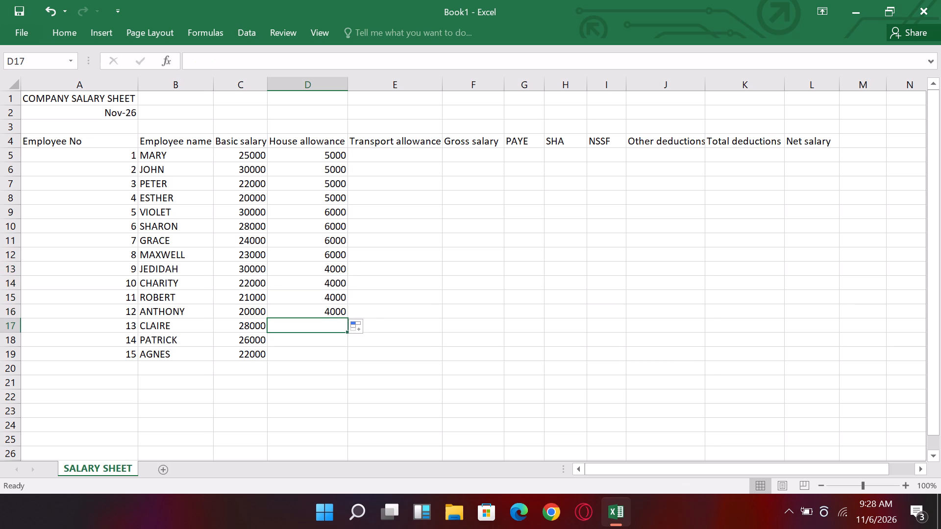
pyautogui.write('6000')
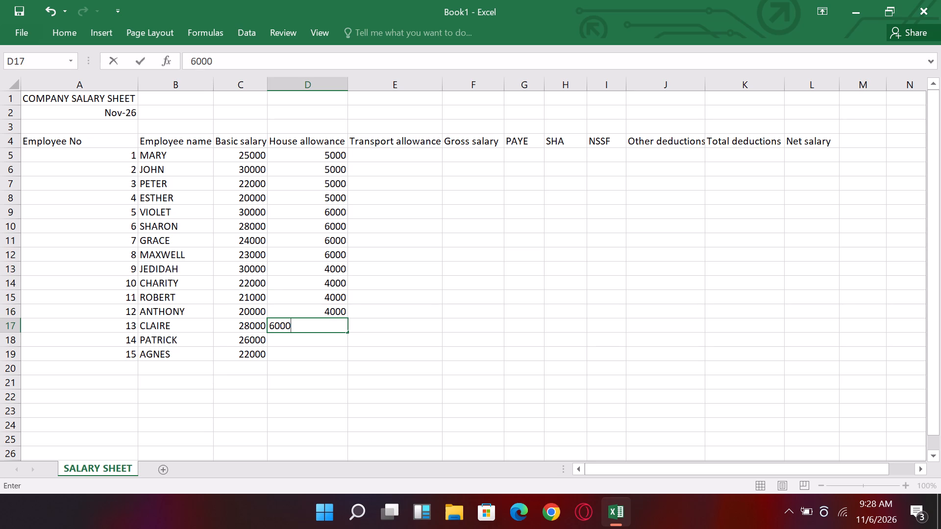
pyautogui.moveTo(347, 332); pyautogui.dragTo(347, 361)
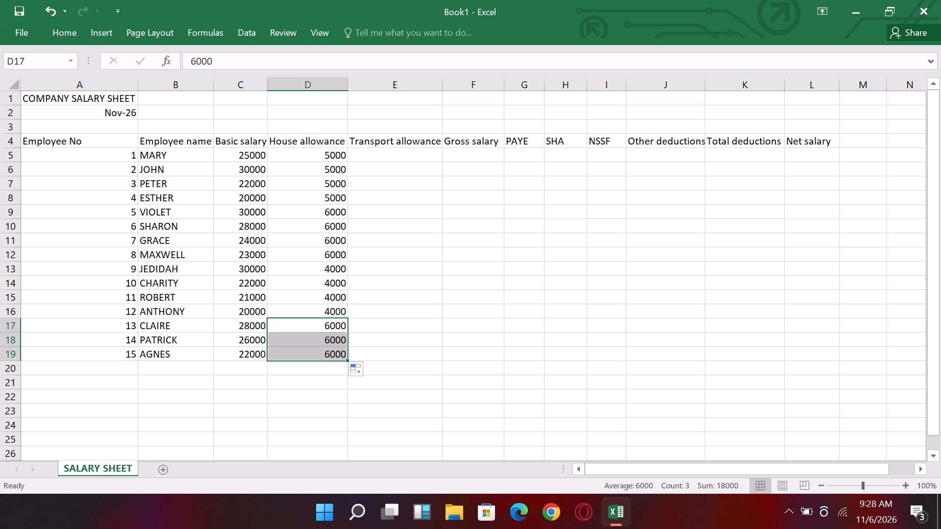
# Enter a transport allowance of 2000 in E5 for employee 1.
pyautogui.click(396, 153)
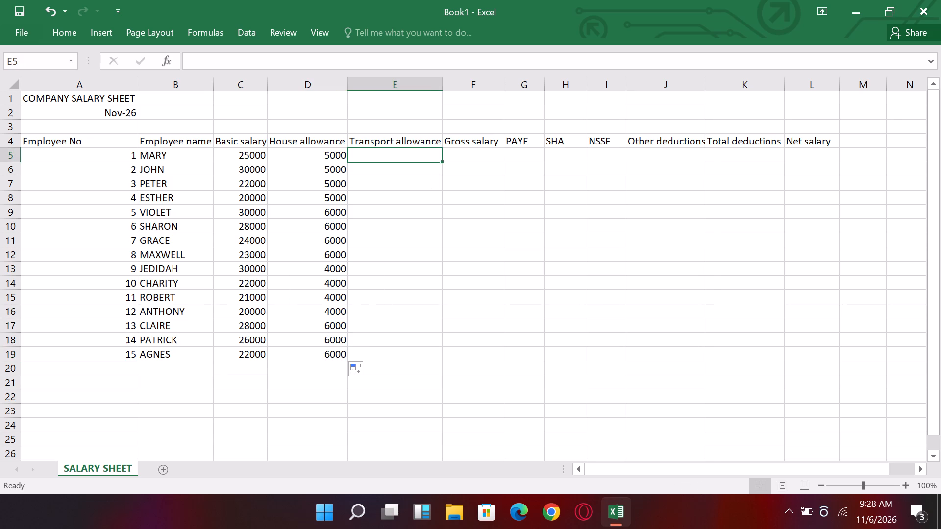
pyautogui.write('2000')
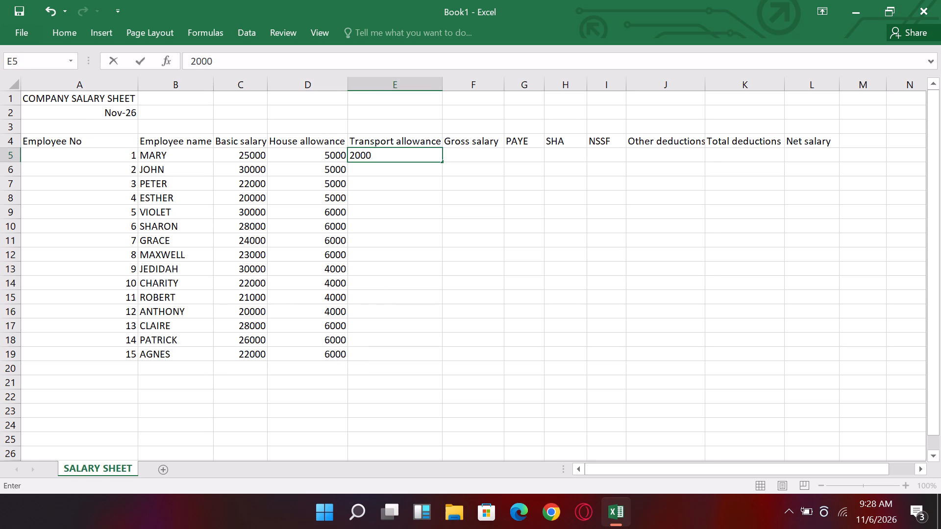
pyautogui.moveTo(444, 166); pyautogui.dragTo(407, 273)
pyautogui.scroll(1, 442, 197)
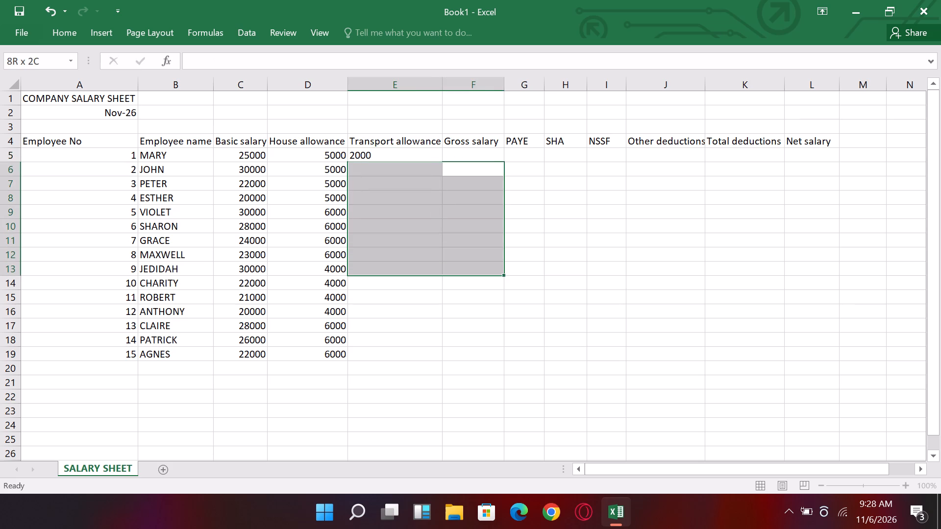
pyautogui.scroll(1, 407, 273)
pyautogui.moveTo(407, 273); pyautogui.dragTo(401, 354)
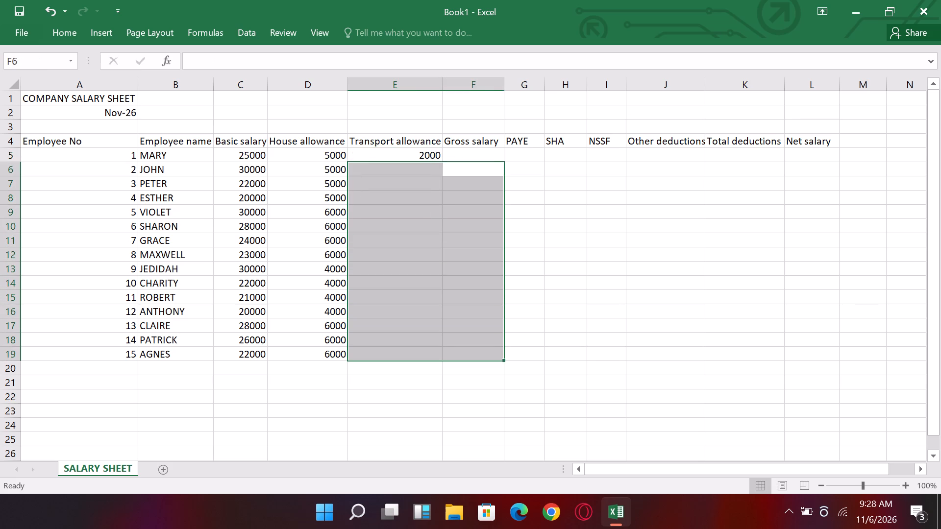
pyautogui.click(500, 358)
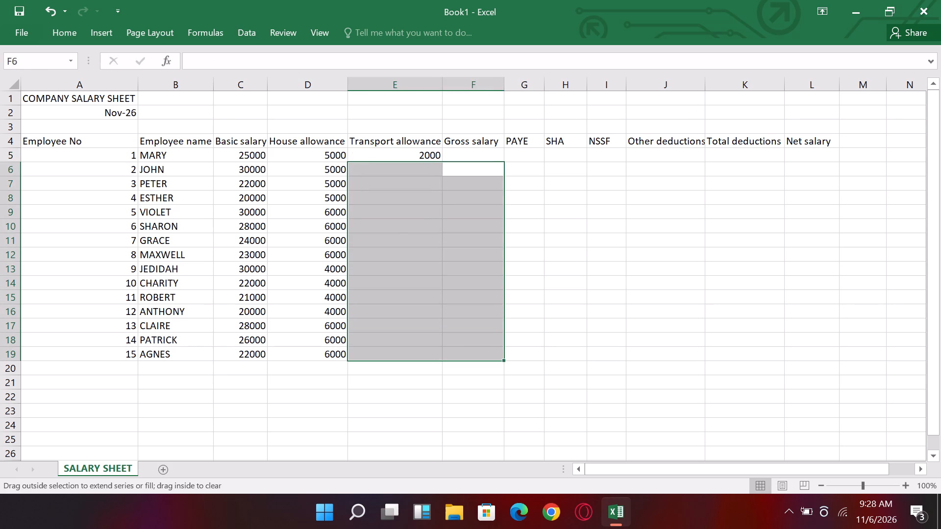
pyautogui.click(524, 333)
# Fill the transport allowance of 2000 from E5 down to E19 for employees 2 to 15.
pyautogui.click(428, 155)
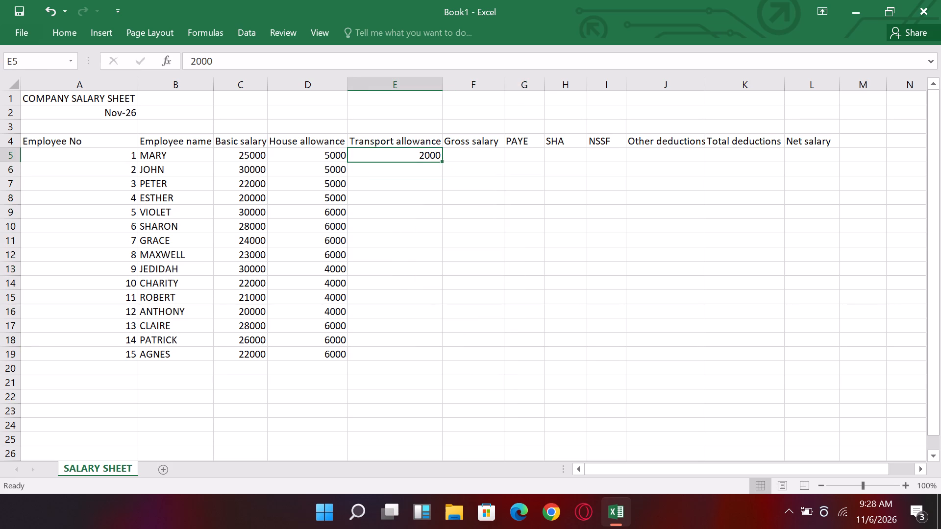
pyautogui.moveTo(441, 162); pyautogui.dragTo(427, 283)
pyautogui.scroll(1, 437, 171)
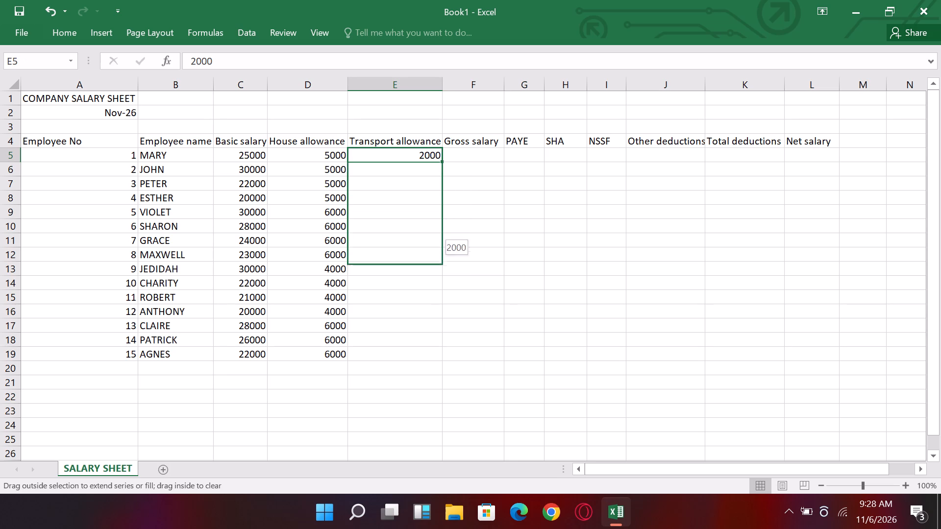
pyautogui.scroll(1, 427, 283)
pyautogui.moveTo(427, 283); pyautogui.dragTo(429, 358)
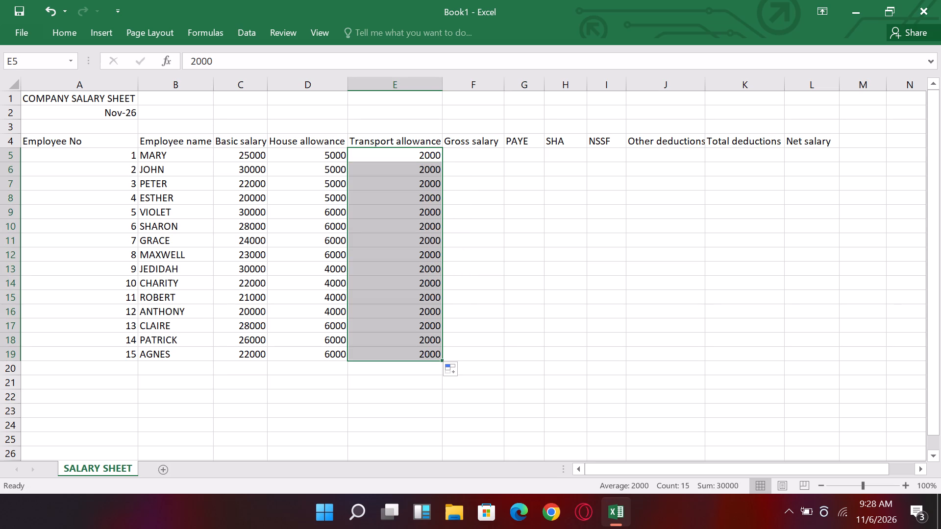
# Select F5, the gross salary cell for employee 1.
pyautogui.click(485, 156)
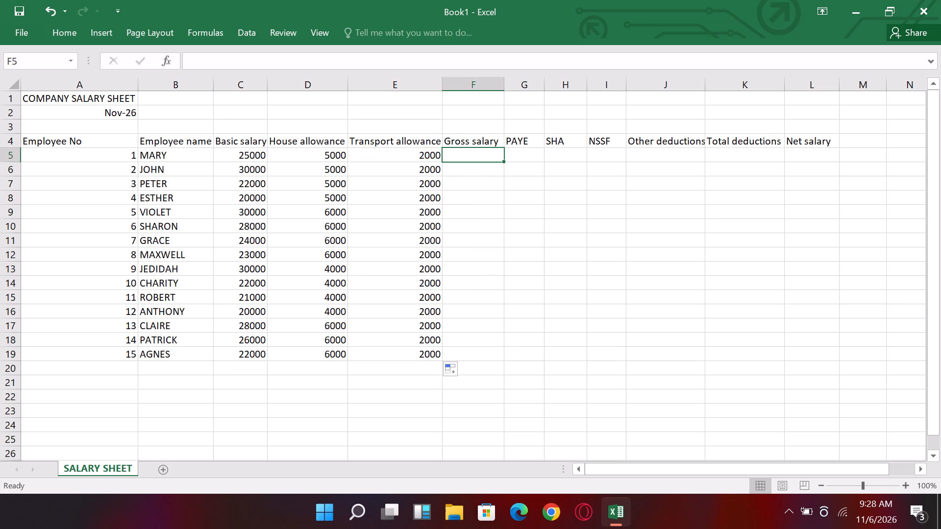
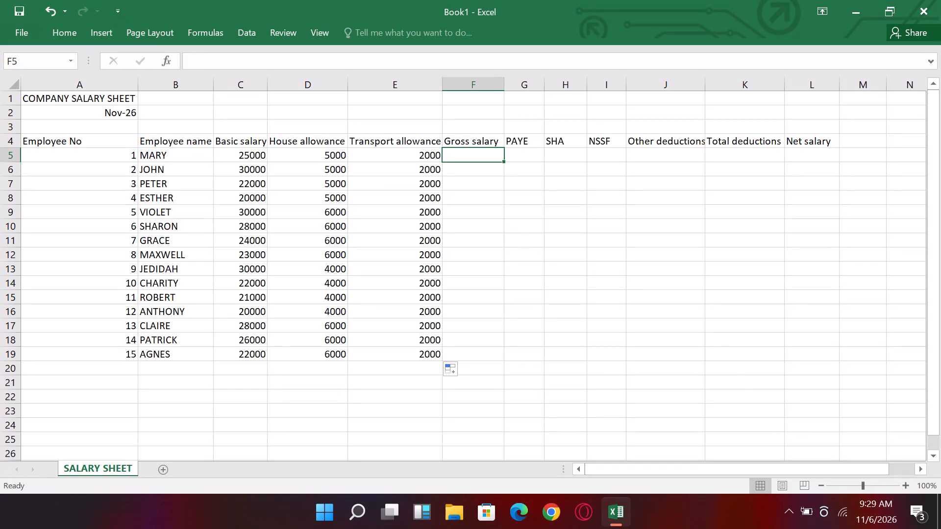
# Enter PAYE amounts 2000, 1800, 2000, 1200 and 300 in G5 to G9 for employees 1 to 5.
pyautogui.click(520, 148)
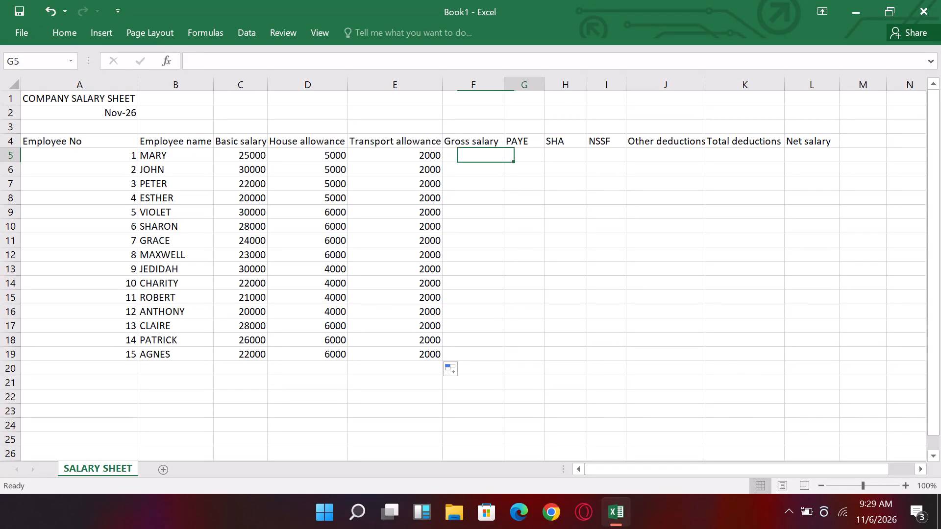
pyautogui.write('2000')
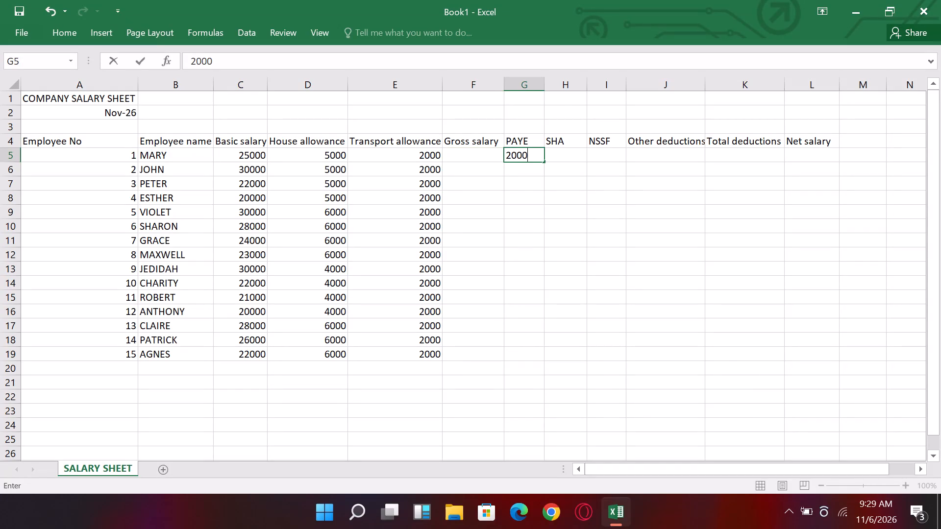
pyautogui.press('Return')
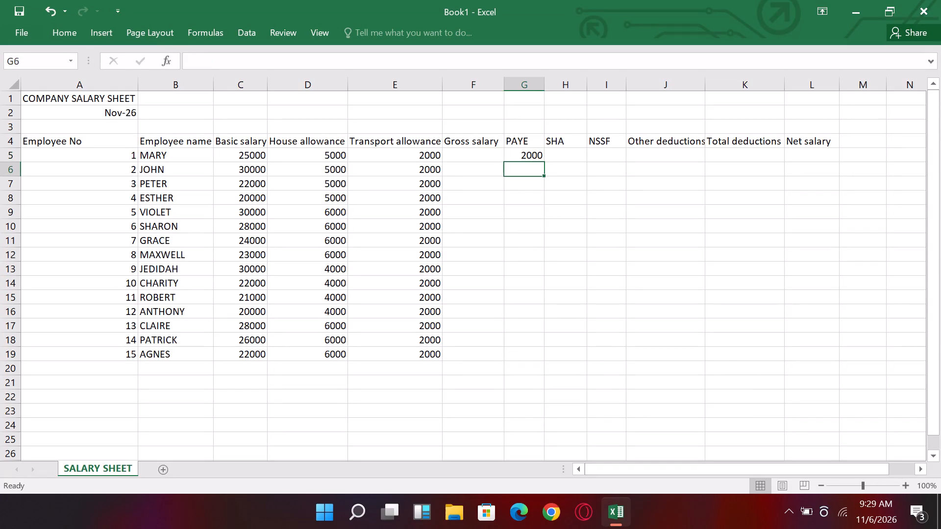
pyautogui.write('1800')
pyautogui.press('Return')
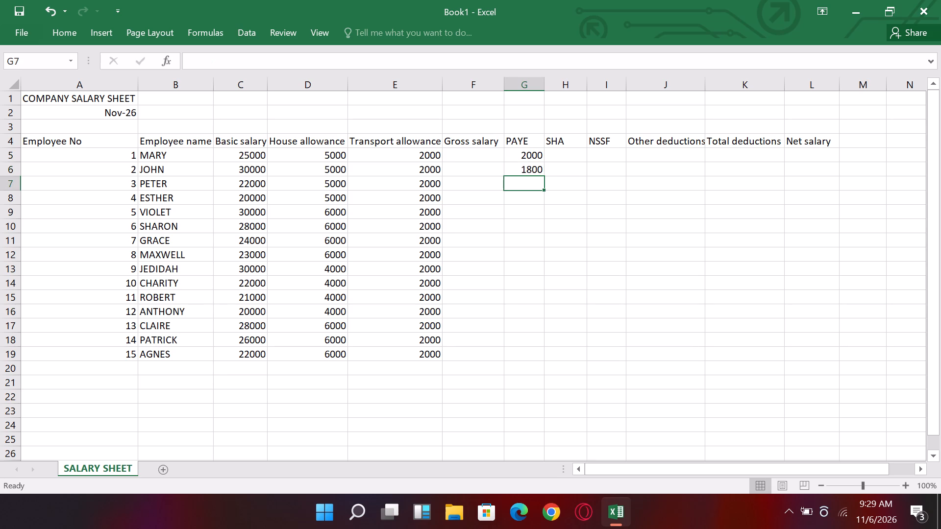
pyautogui.write('2000')
pyautogui.press('Return')
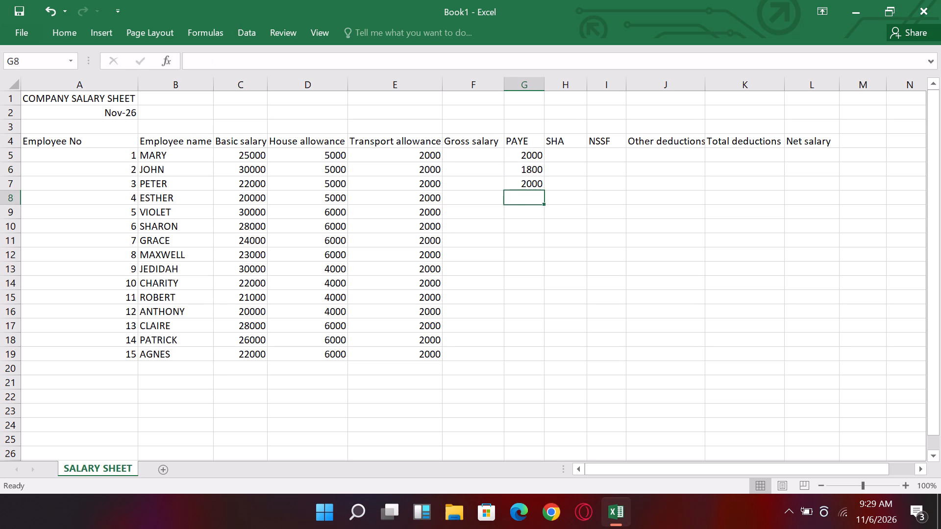
pyautogui.write('1200')
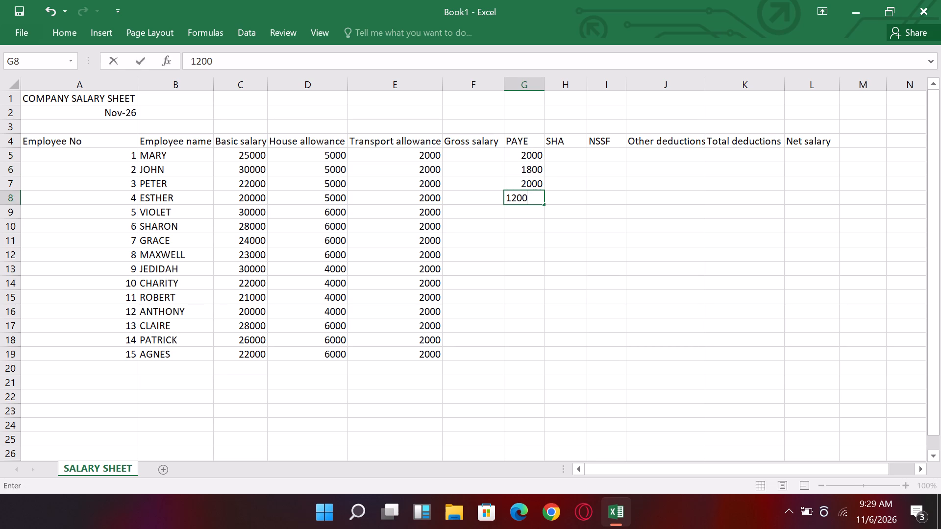
pyautogui.press('Return')
pyautogui.write('300')
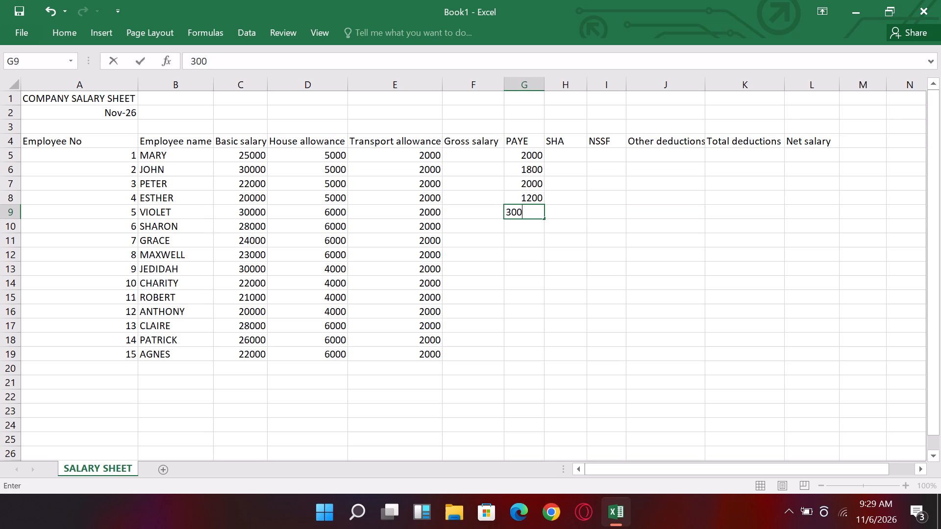
pyautogui.press('Return')
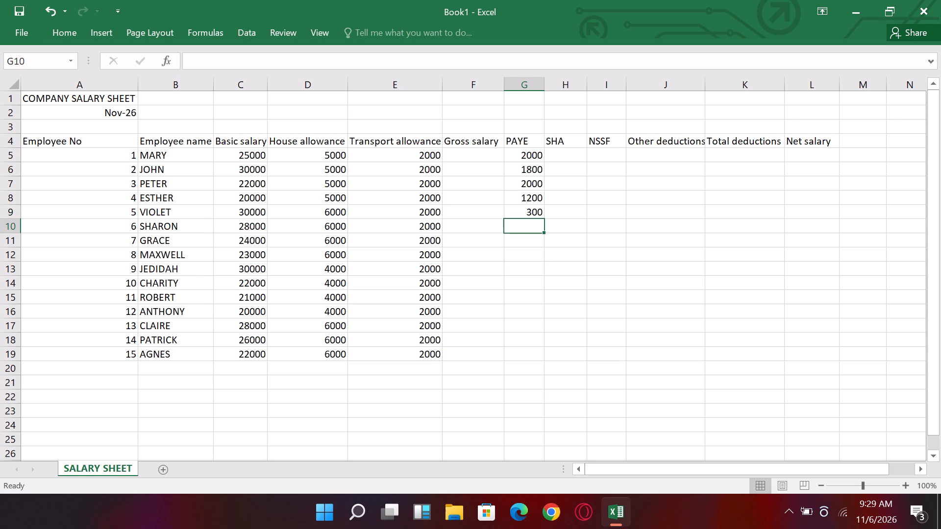
# Enter PAYE amounts 800, 2000, 1200, 3000 and 2000 in G10 to G14 for employees 6 to 10.
pyautogui.write('800')
pyautogui.press('Return')
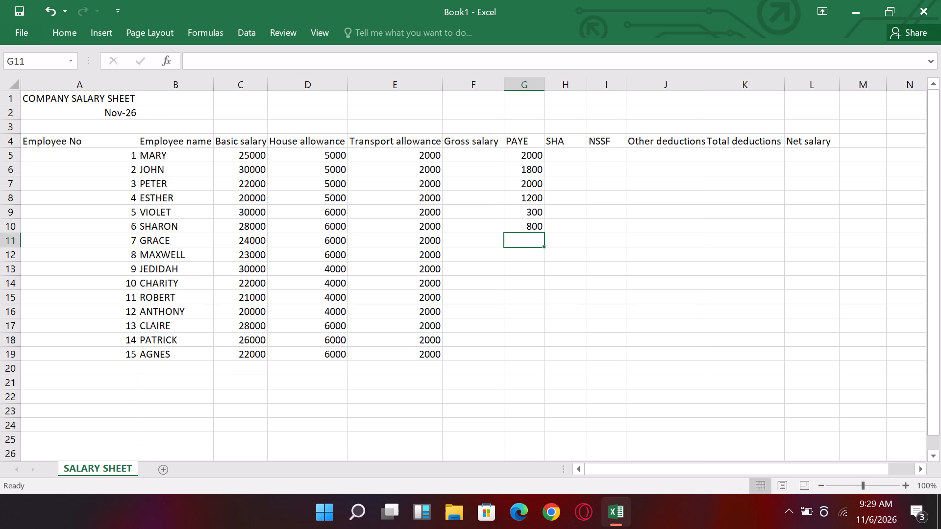
pyautogui.write('2000')
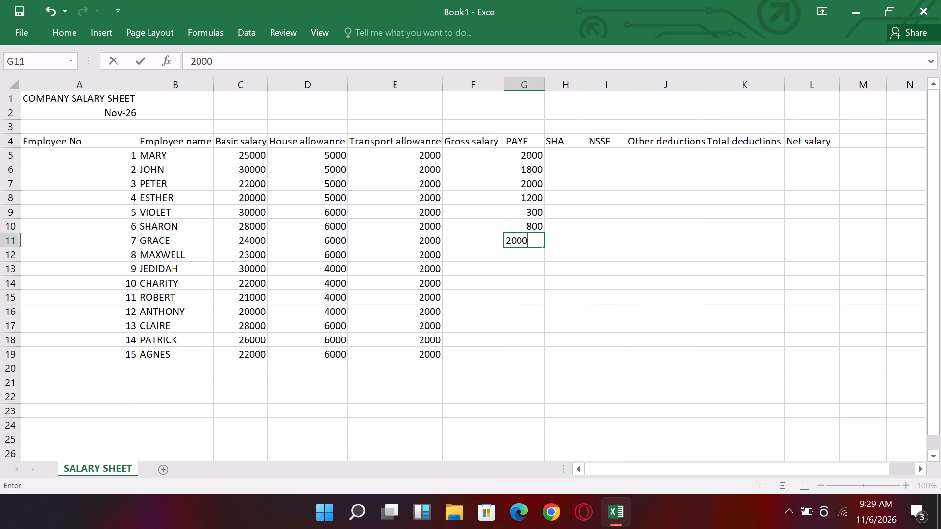
pyautogui.press('Return')
pyautogui.write('1200')
pyautogui.press('Return')
pyautogui.write('3000')
pyautogui.press('Return')
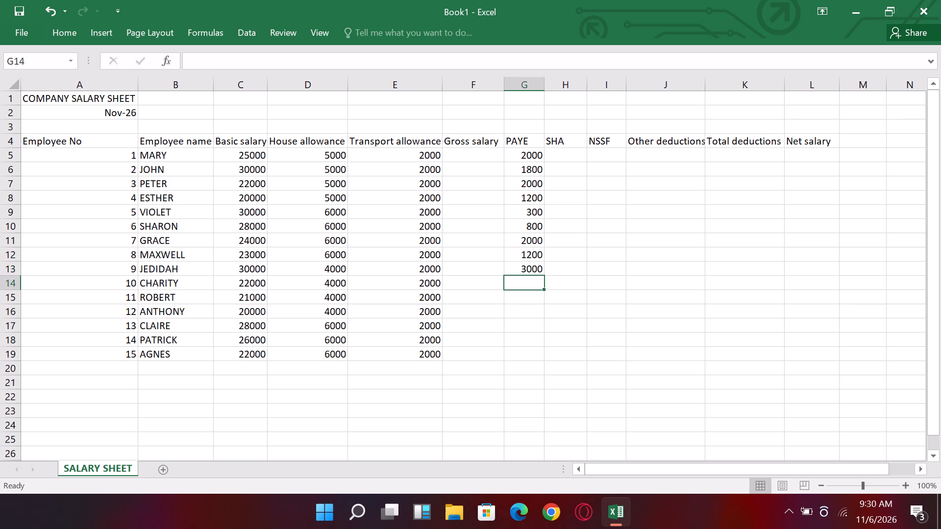
pyautogui.write('2000')
pyautogui.press('Return')
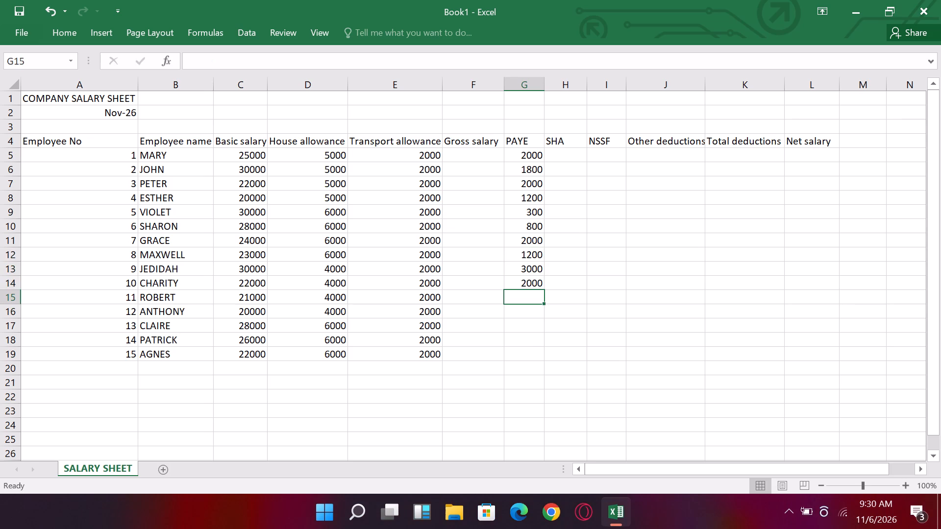
# Enter PAYE amounts 1000, 1400, 2000, 2000 and 1800 in G15 to G19 for employees 11 to 15.
pyautogui.write('1000')
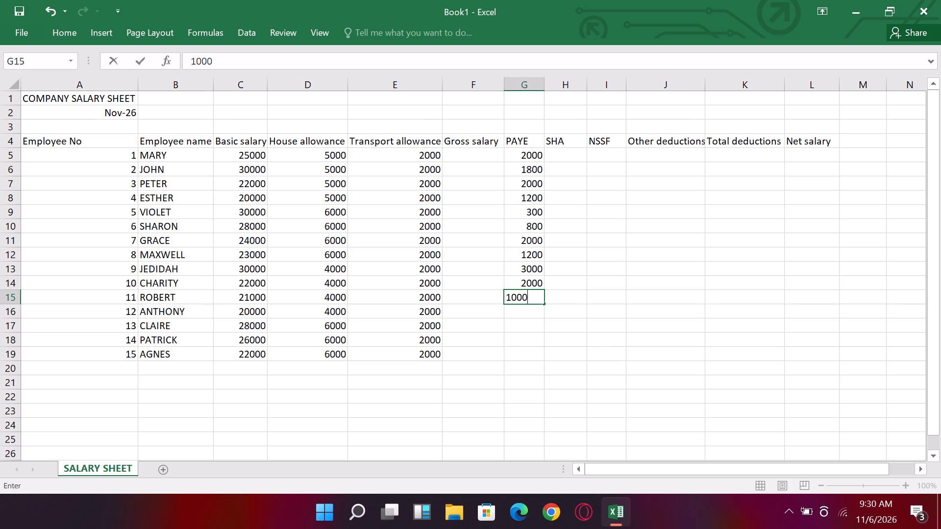
pyautogui.press('Return')
pyautogui.write('1400')
pyautogui.press('Return')
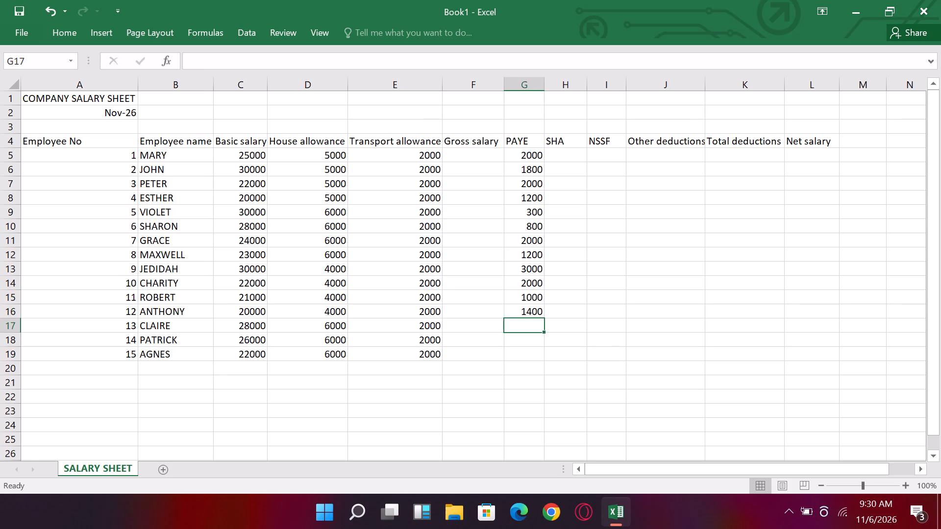
pyautogui.write('2000')
pyautogui.press('Return')
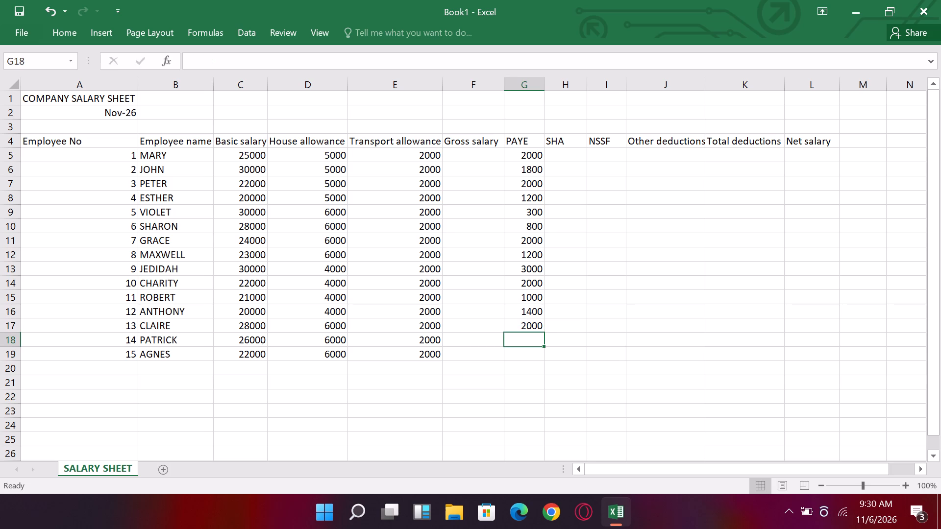
pyautogui.write('2000')
pyautogui.press('Return')
pyautogui.write('1800')
pyautogui.press('Return')
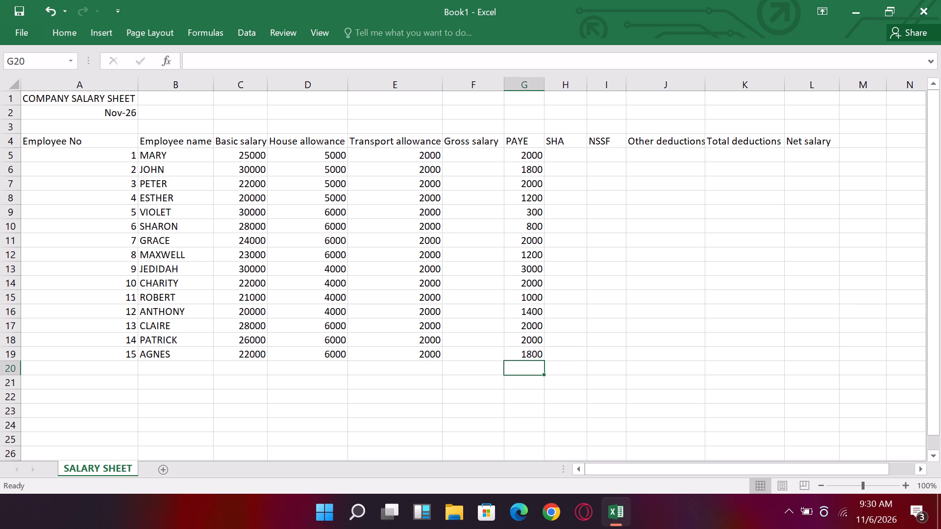
# Enter SHA amounts 1000, 1200, 1400, 1300 and 800 in H5 to H9 for employees 1 to 5.
pyautogui.click(567, 151)
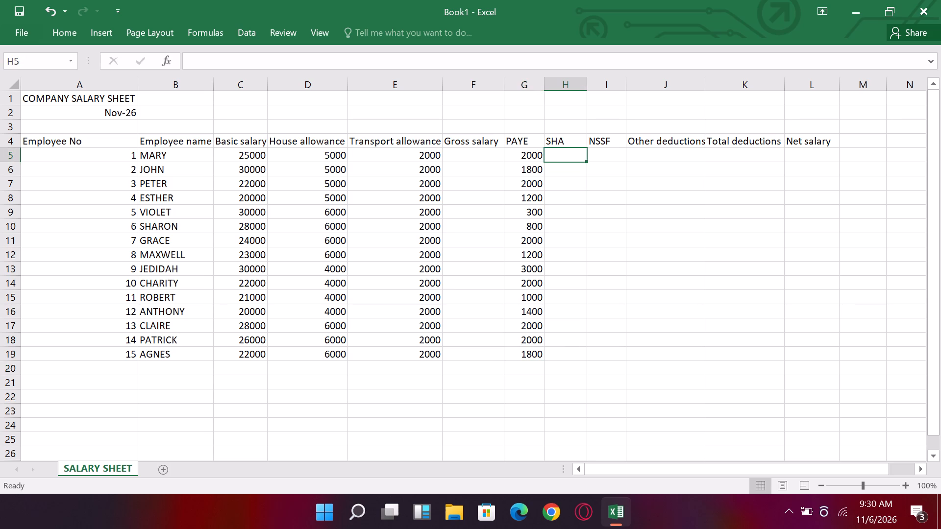
pyautogui.write('1000')
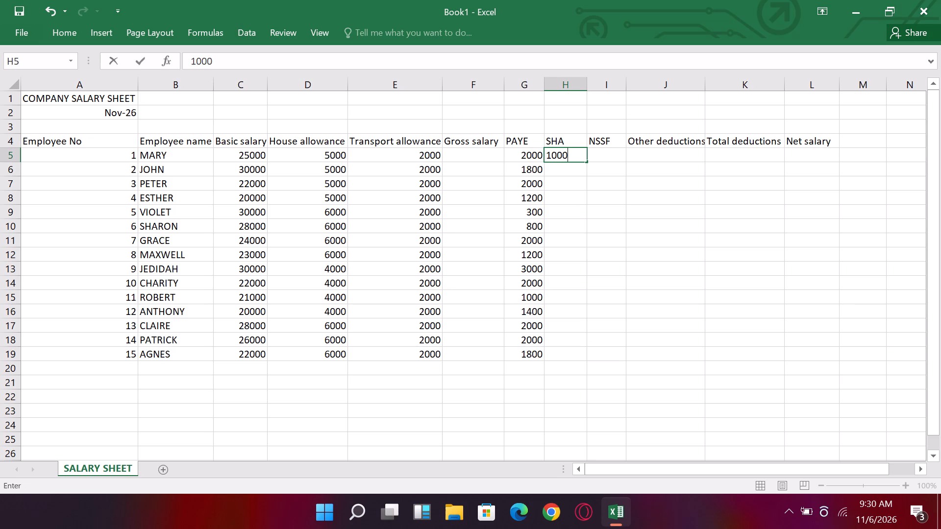
pyautogui.press('Return')
pyautogui.write('1200')
pyautogui.press('Return')
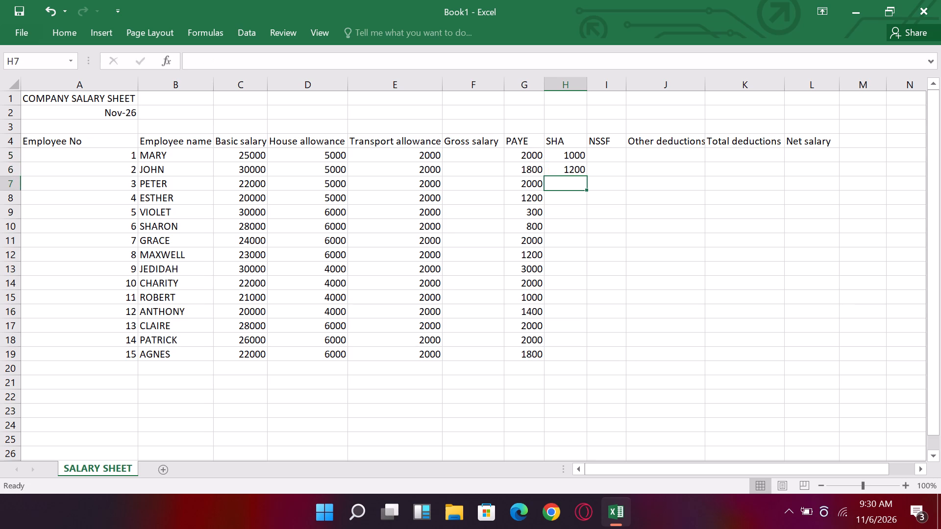
pyautogui.press('1')
pyautogui.write('400')
pyautogui.press('Return')
pyautogui.write('1300')
pyautogui.press('Return')
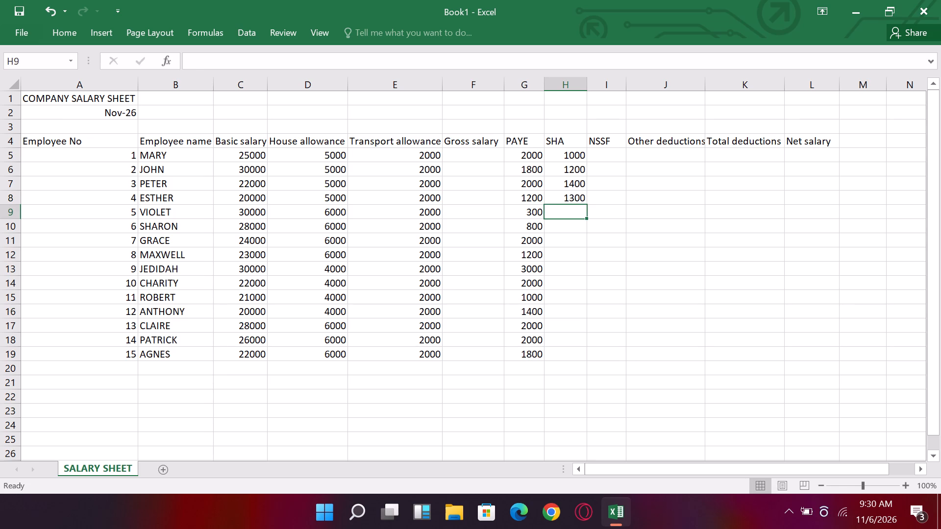
pyautogui.press('8')
pyautogui.write('00')
pyautogui.press('Return')
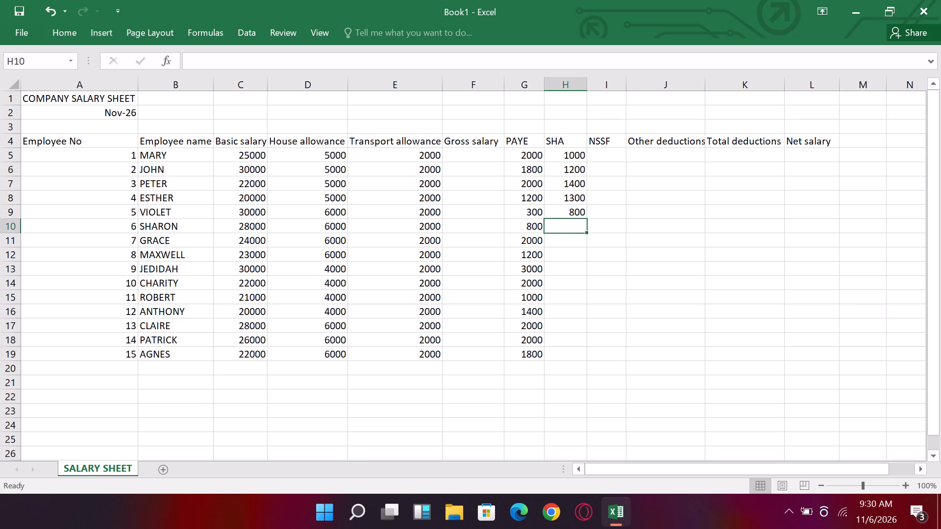
# Enter SHA amounts 900, 1800, 1100, 1200 and 800 in H10 to H14 for employees 6 to 10.
pyautogui.write('900')
pyautogui.press('Return')
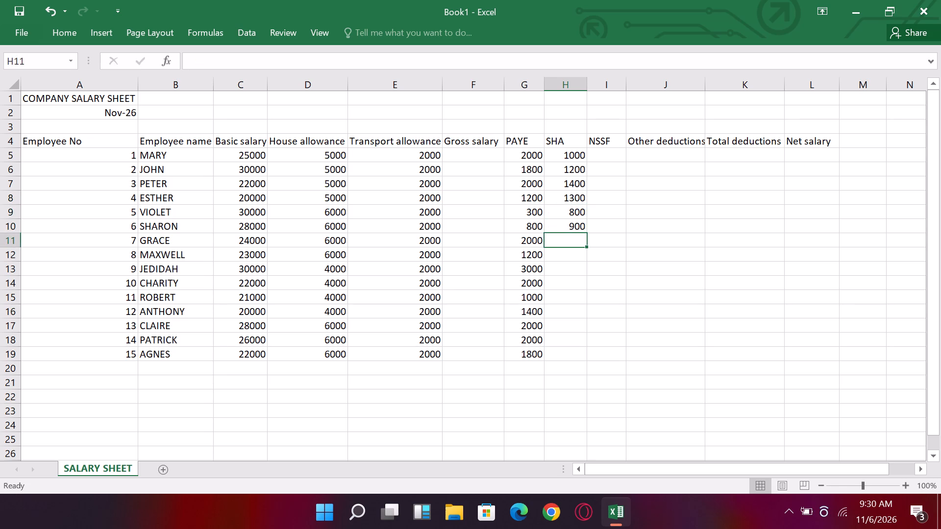
pyautogui.write('1800')
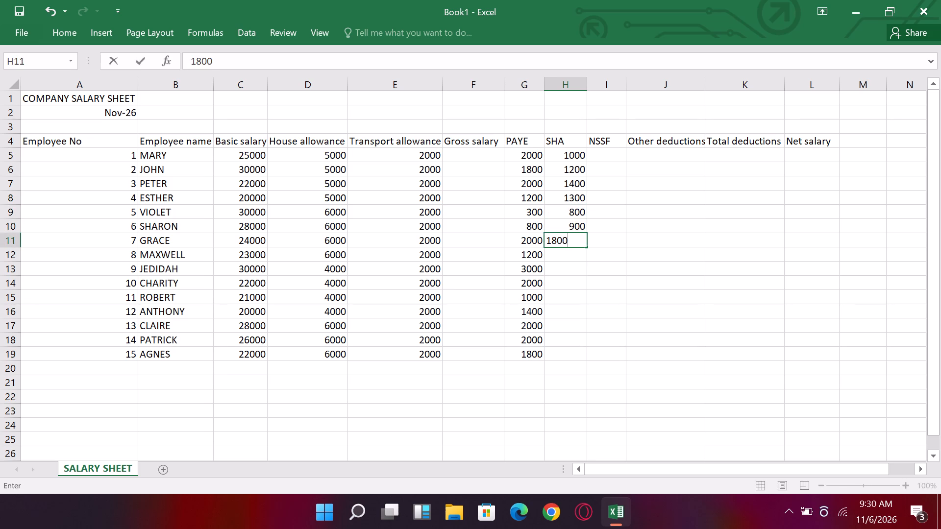
pyautogui.press('Return')
pyautogui.press('1')
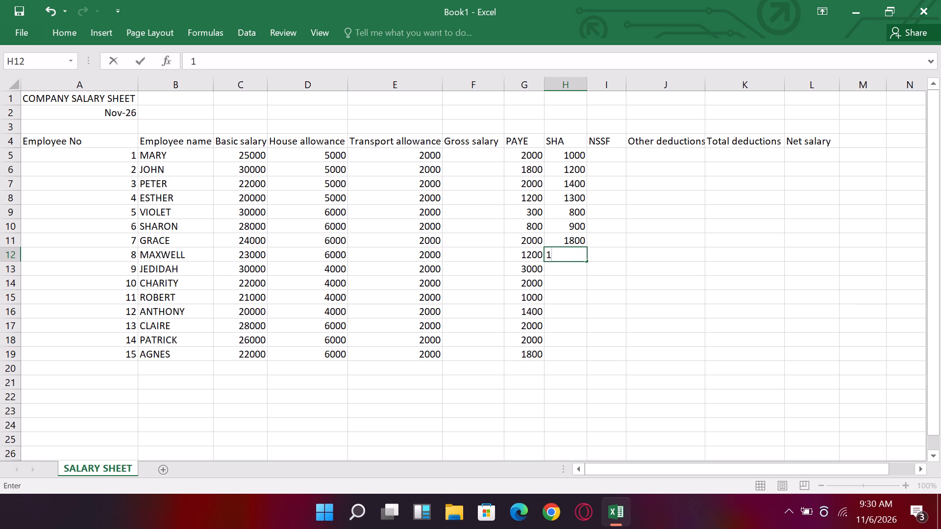
pyautogui.write('100')
pyautogui.press('Return')
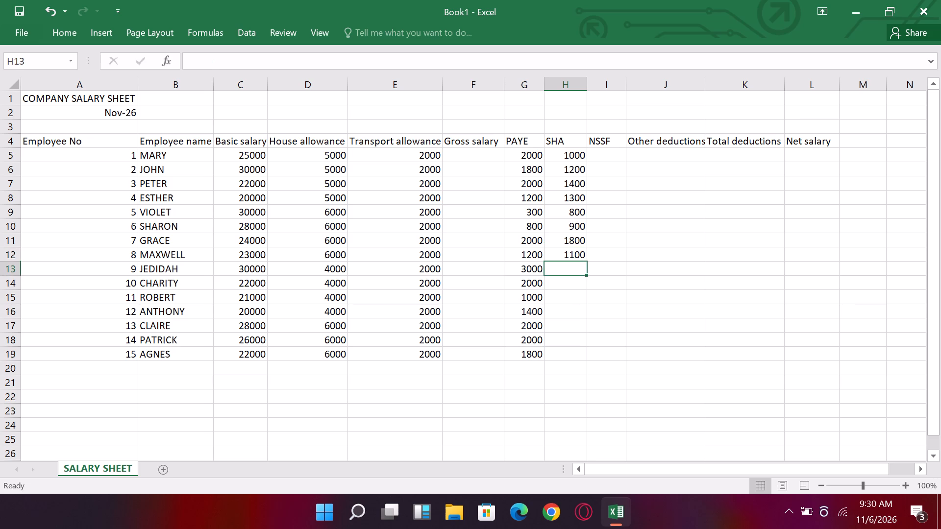
pyautogui.write('12')
pyautogui.write('00')
pyautogui.press('Return')
pyautogui.write('800')
pyautogui.press('Return')
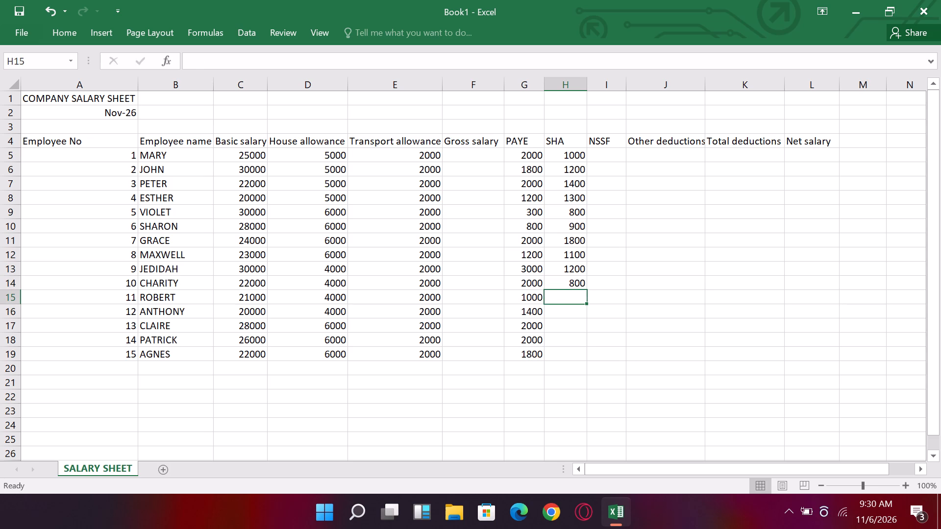
# Enter SHA amounts 950, 1000, 2000, 1200 and 1000 in H15 to H19 for employees 11 to 15.
pyautogui.write('950')
pyautogui.press('Return')
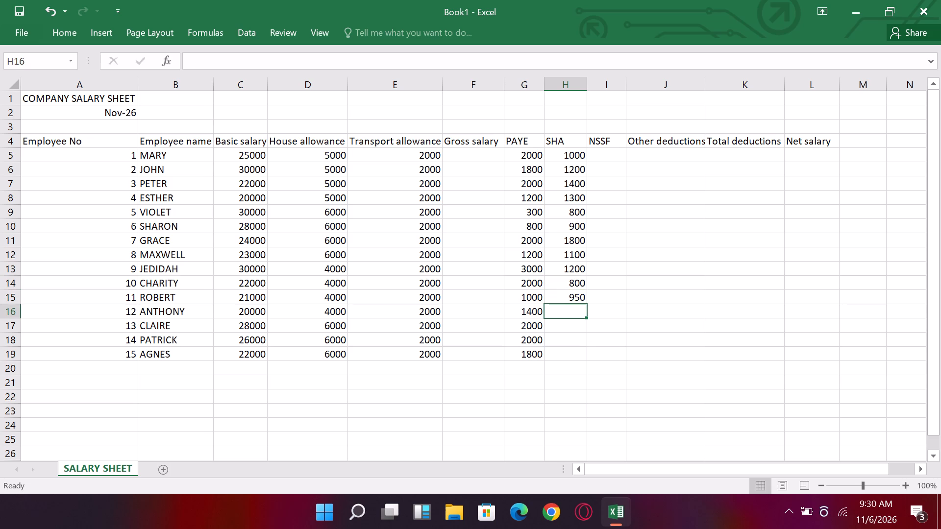
pyautogui.write('1000')
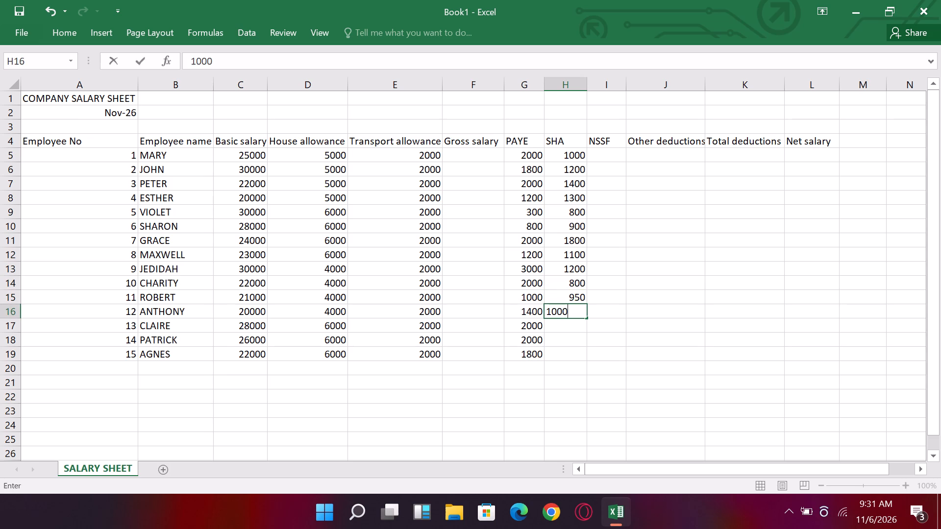
pyautogui.press('Return')
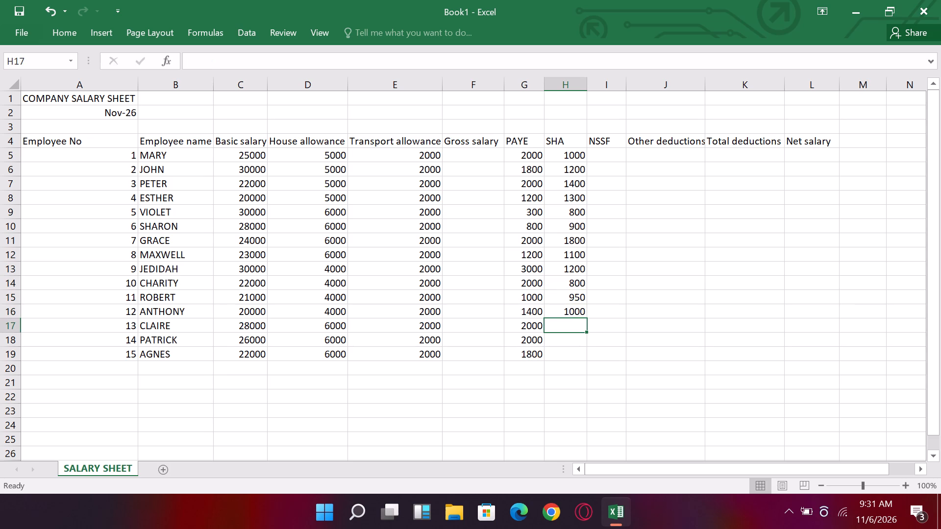
pyautogui.write('2000')
pyautogui.press('Return')
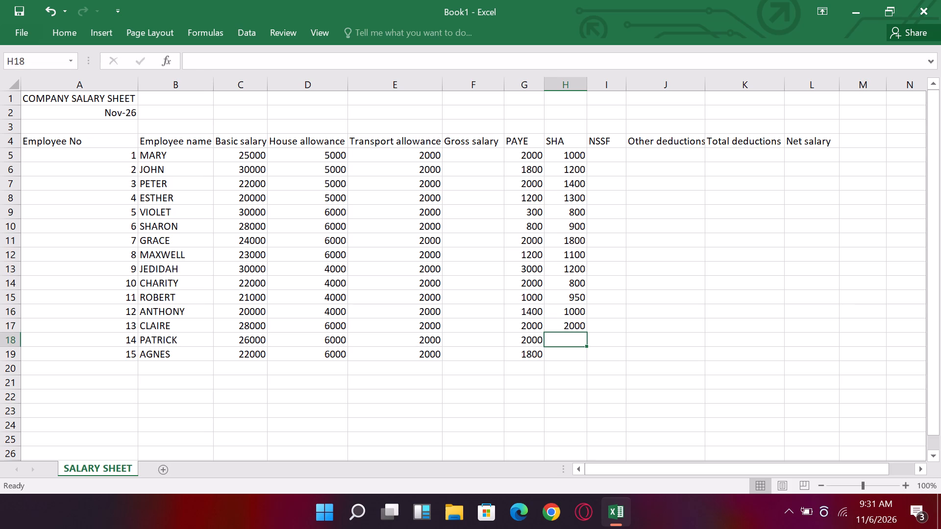
pyautogui.write('1200')
pyautogui.press('Return')
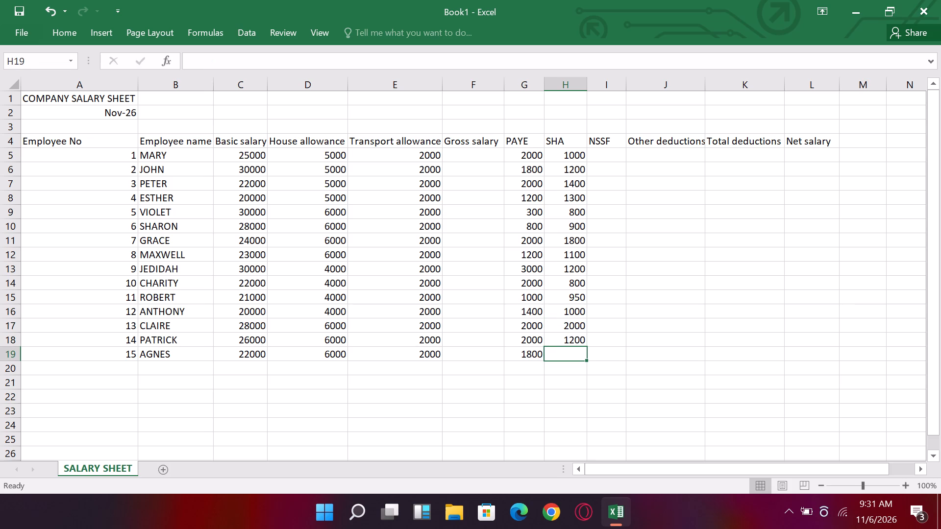
pyautogui.write('100')
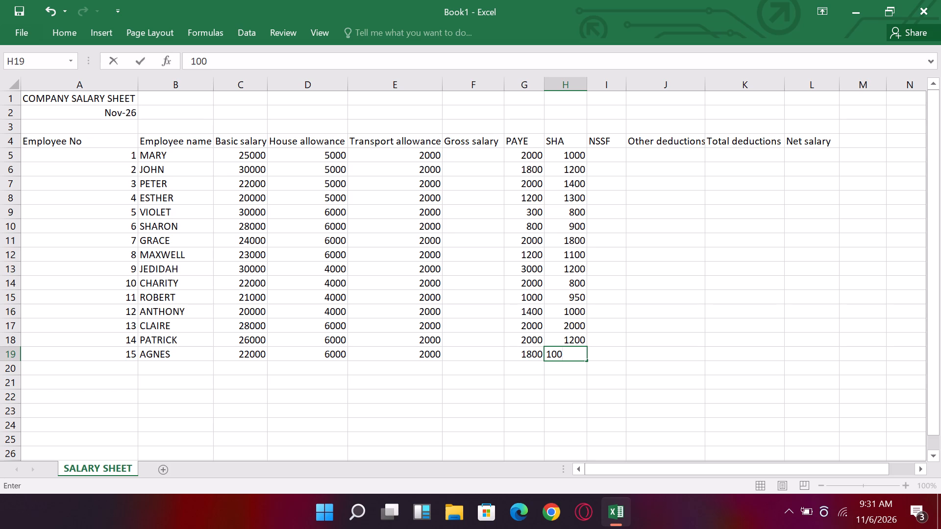
pyautogui.press('0')
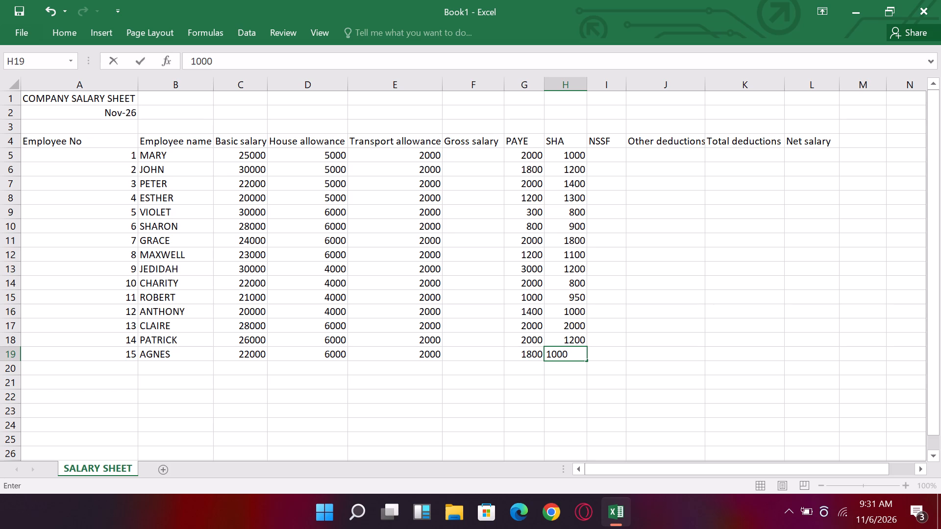
# Enter NSSF amounts 500, 0, 0, 0 and 0 in I5 to I9 for employees 1 to 5.
pyautogui.click(607, 160)
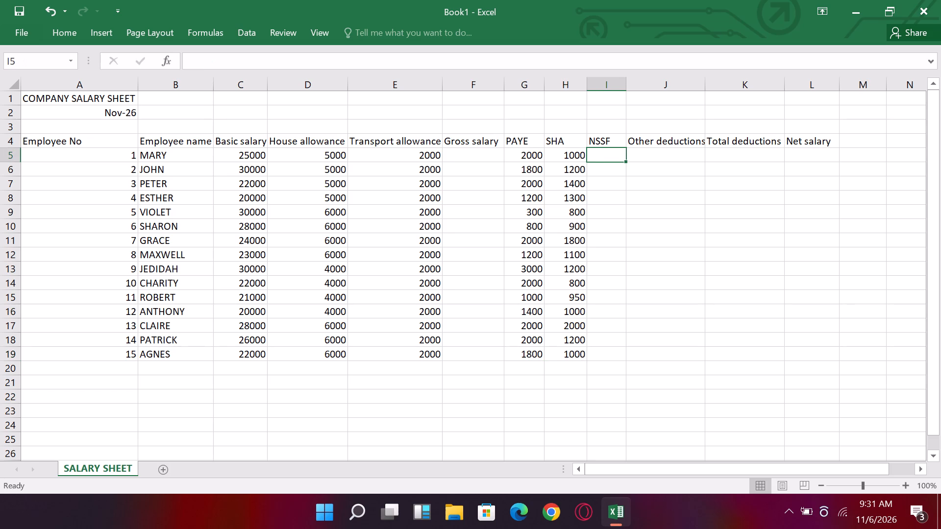
pyautogui.write('500')
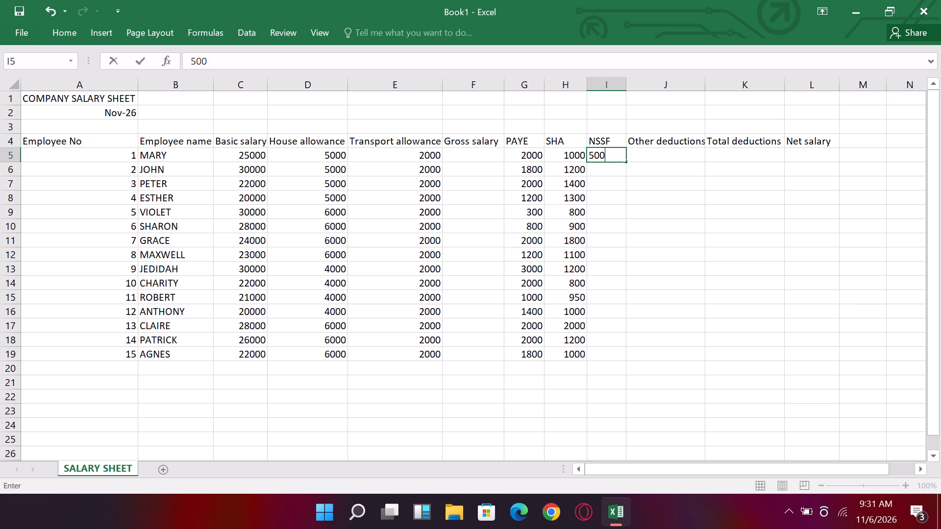
pyautogui.press('Return')
pyautogui.press('0')
pyautogui.press('Return')
pyautogui.press('0')
pyautogui.press('Return')
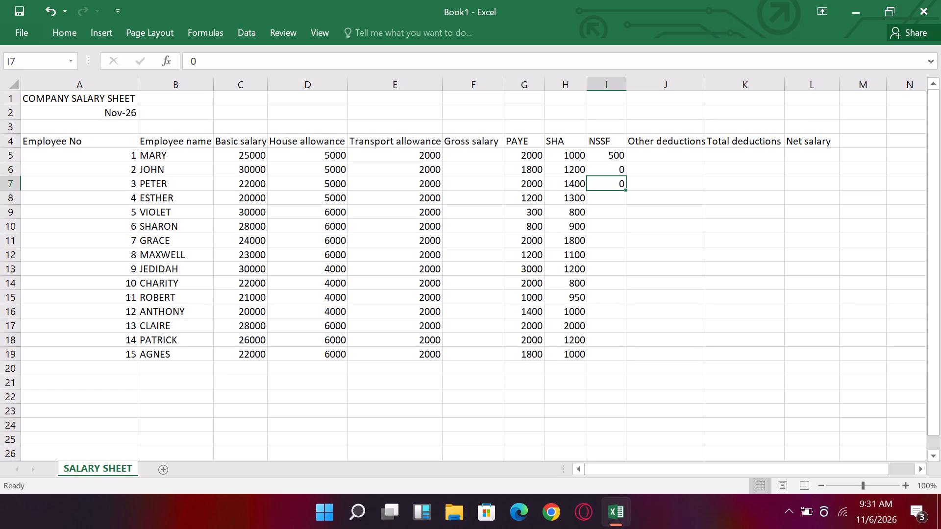
pyautogui.press('0')
pyautogui.press('Return')
pyautogui.press('0')
pyautogui.press('Return')
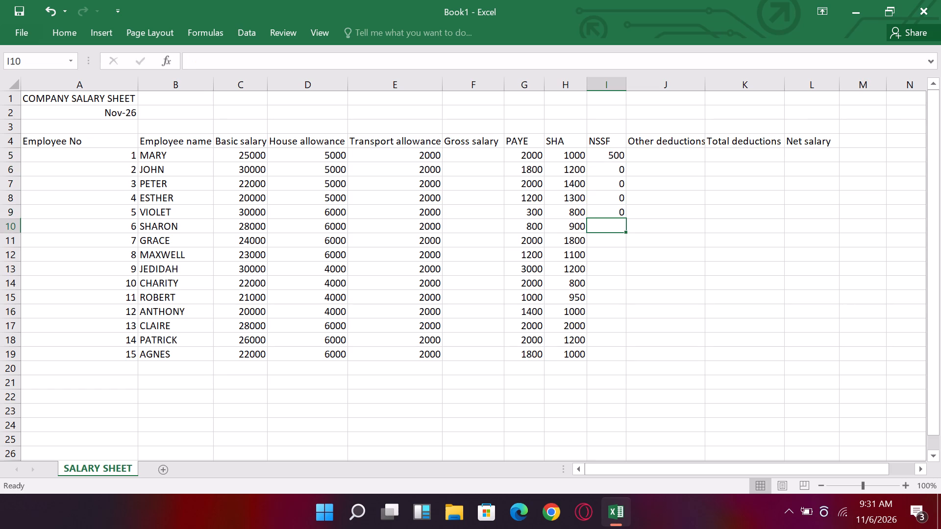
# Enter NSSF amounts 500, 400, 0, 0 and 0 in I10 to I14 for employees 6 to 10.
pyautogui.press('5')
pyautogui.write('00')
pyautogui.press('Return')
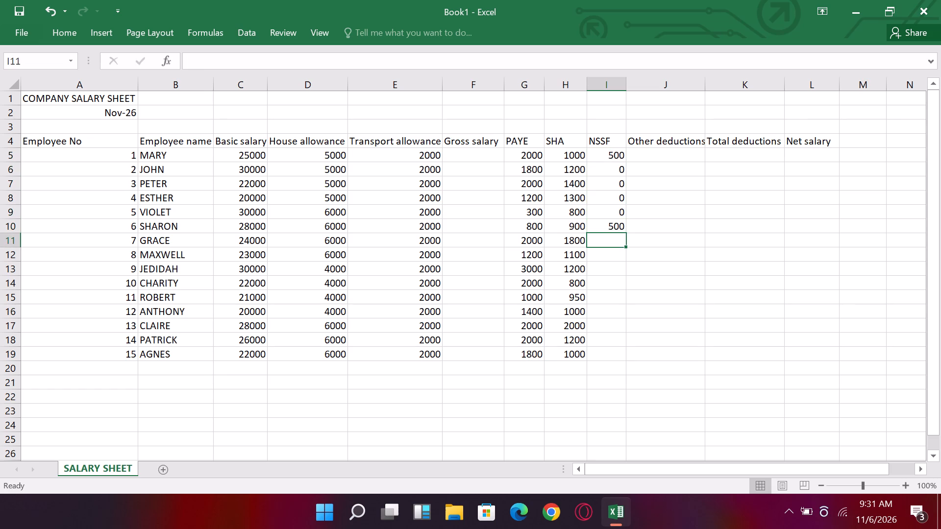
pyautogui.write('400')
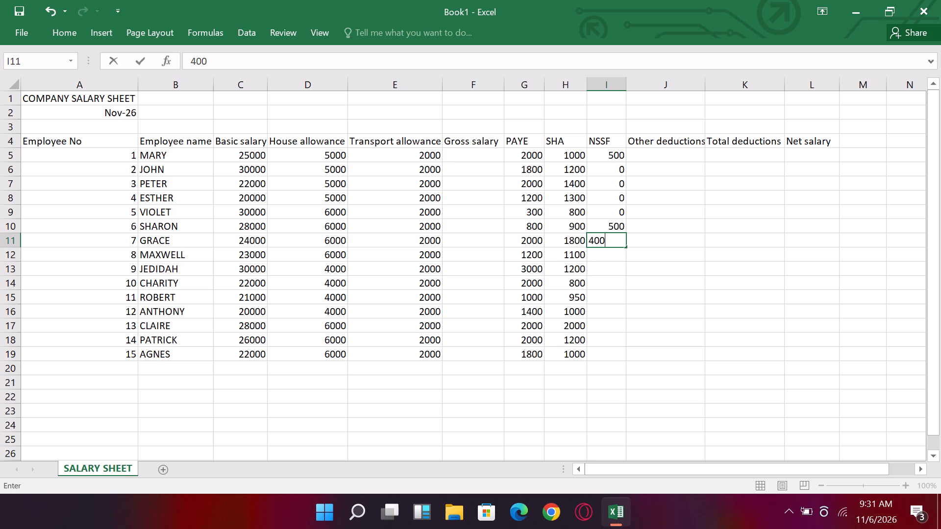
pyautogui.press('Return')
pyautogui.press('0')
pyautogui.press('Return')
pyautogui.press('0')
pyautogui.press('Return')
pyautogui.press('0')
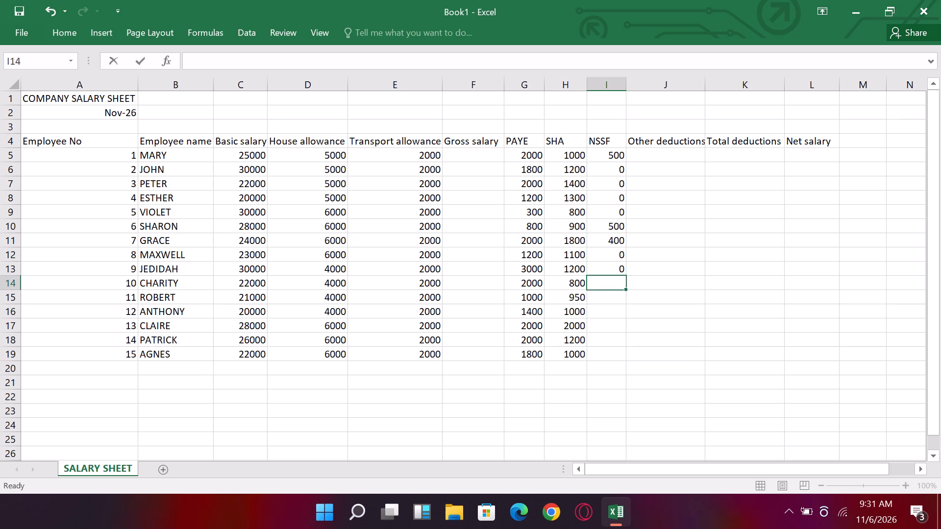
pyautogui.press('Return')
# Enter NSSF amounts 0, 200, 500, 300 and 0 in I15 to I19 for employees 11 to 15.
pyautogui.press('0')
pyautogui.press('Return')
pyautogui.write('200')
pyautogui.press('Return')
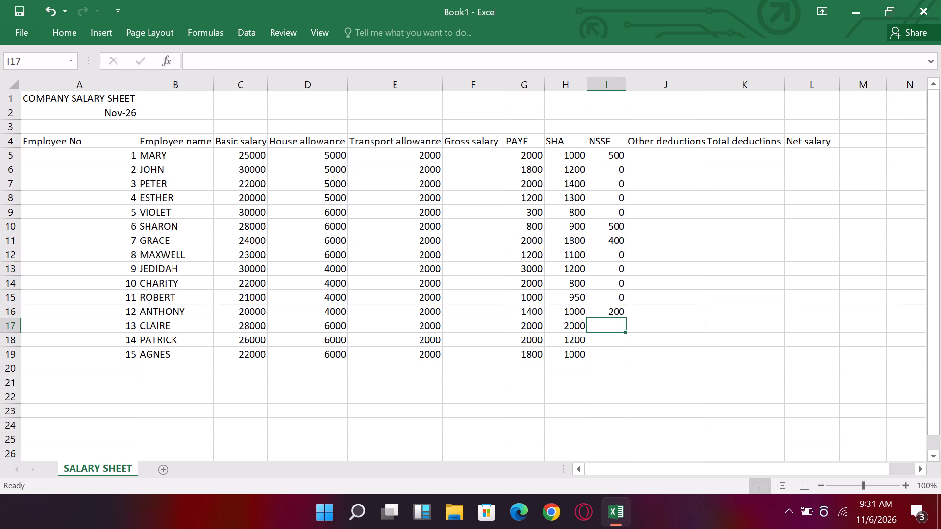
pyautogui.write('500')
pyautogui.press('Return')
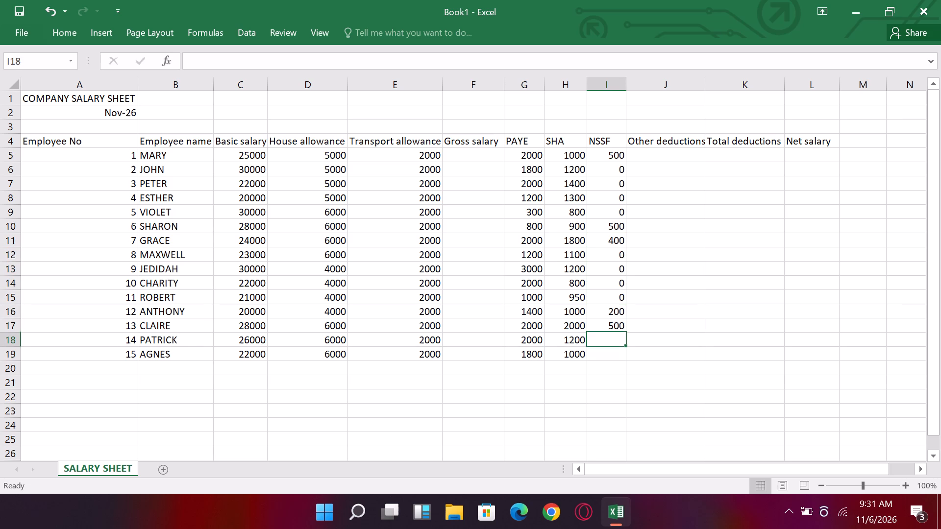
pyautogui.write('300')
pyautogui.press('Return')
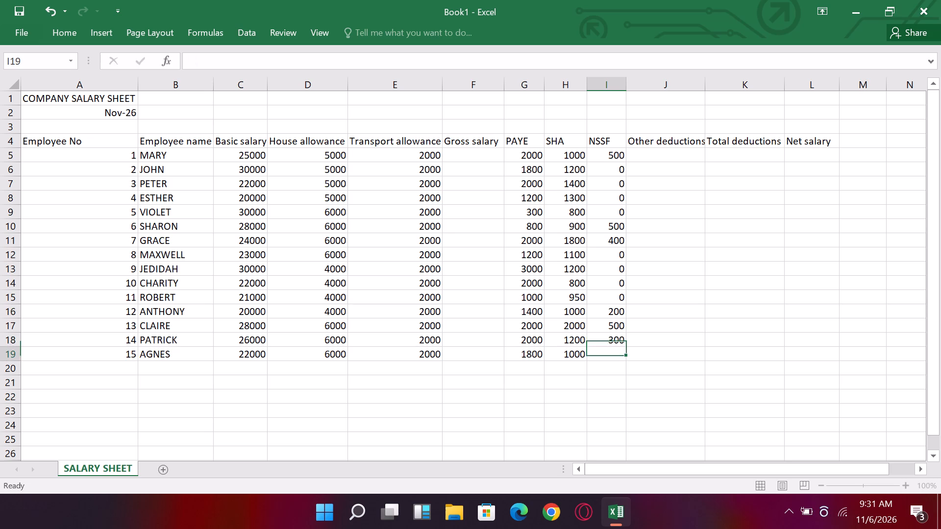
pyautogui.press('0')
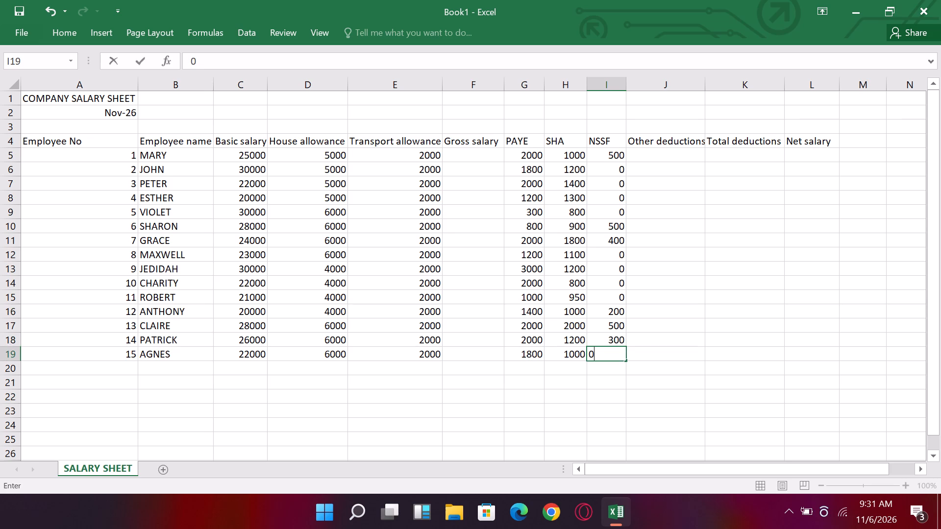
pyautogui.click(670, 148)
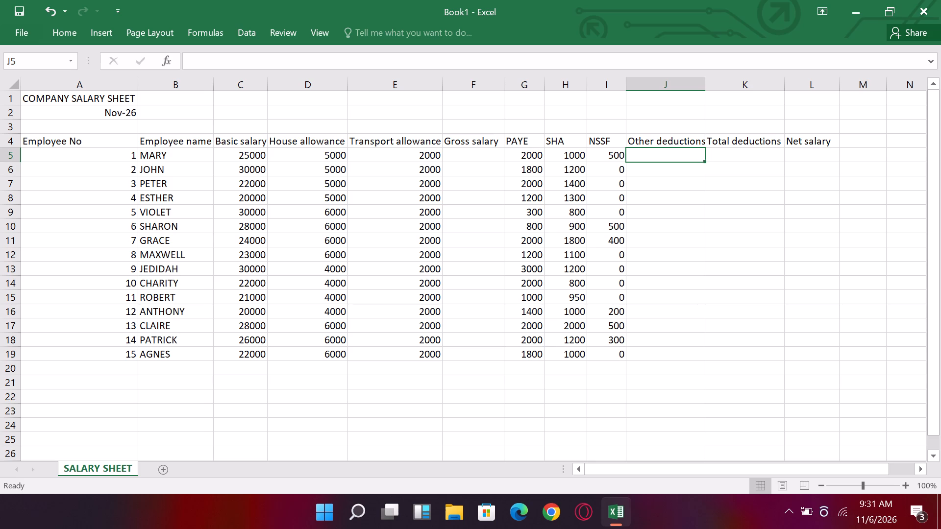
# Move employee 1's 500 from NSSF cell I5 to Other deductions cell J5.
pyautogui.click(609, 173)
pyautogui.click(616, 161)
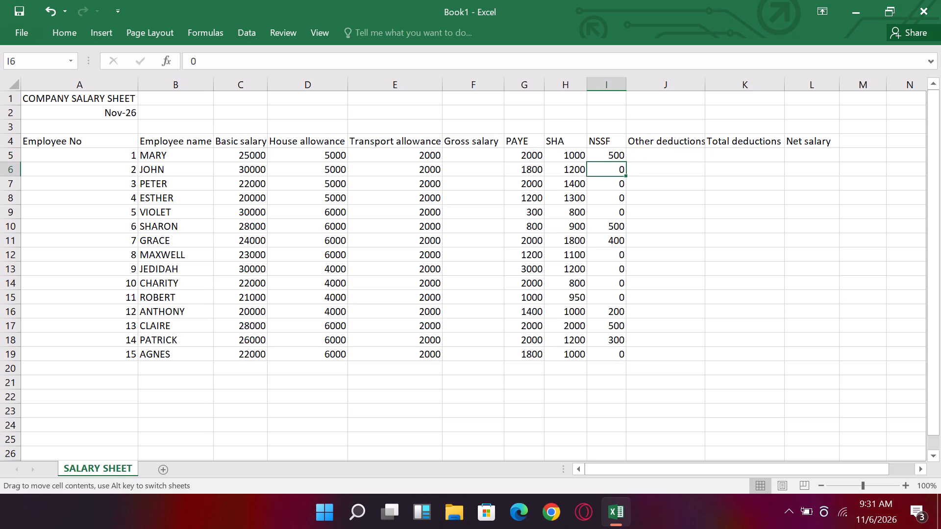
pyautogui.click(616, 154)
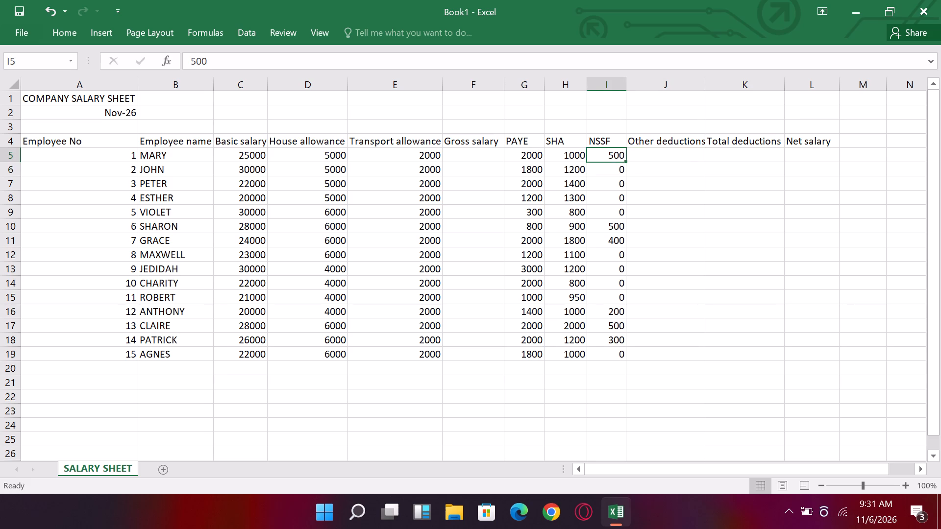
pyautogui.doubleClick(616, 161)
pyautogui.click(616, 155)
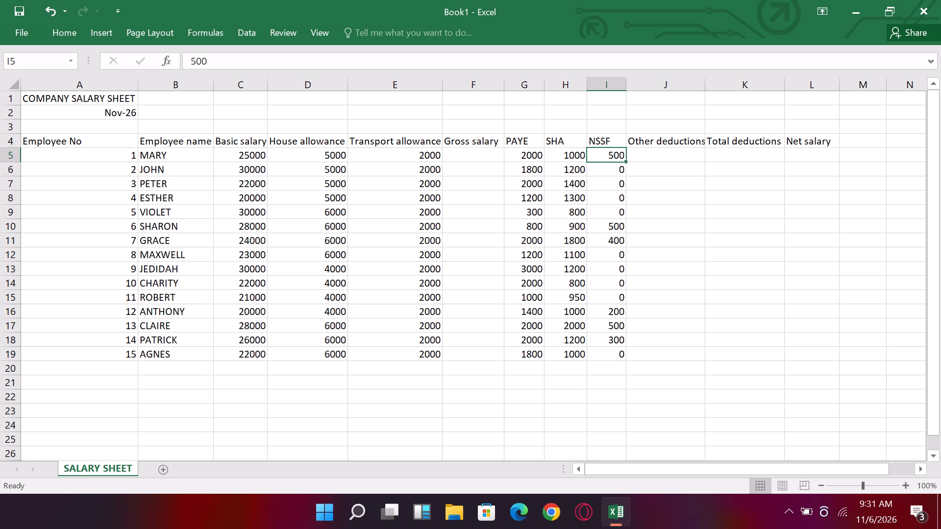
pyautogui.click(623, 162)
pyautogui.scroll(1, 623, 162)
pyautogui.moveTo(626, 161); pyautogui.dragTo(629, 161)
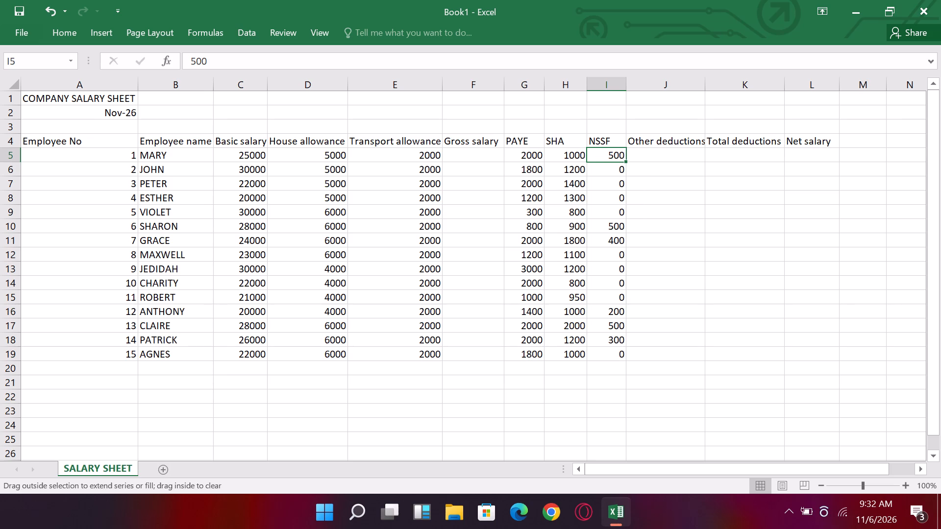
pyautogui.moveTo(629, 161); pyautogui.dragTo(643, 161)
pyautogui.moveTo(627, 161); pyautogui.dragTo(653, 162)
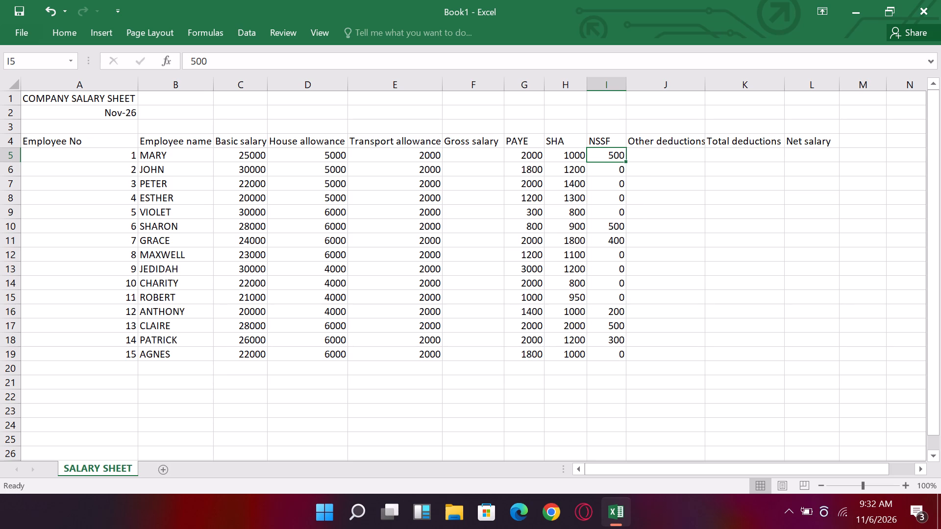
pyautogui.moveTo(626, 159); pyautogui.dragTo(662, 158)
pyautogui.moveTo(615, 160); pyautogui.dragTo(628, 161)
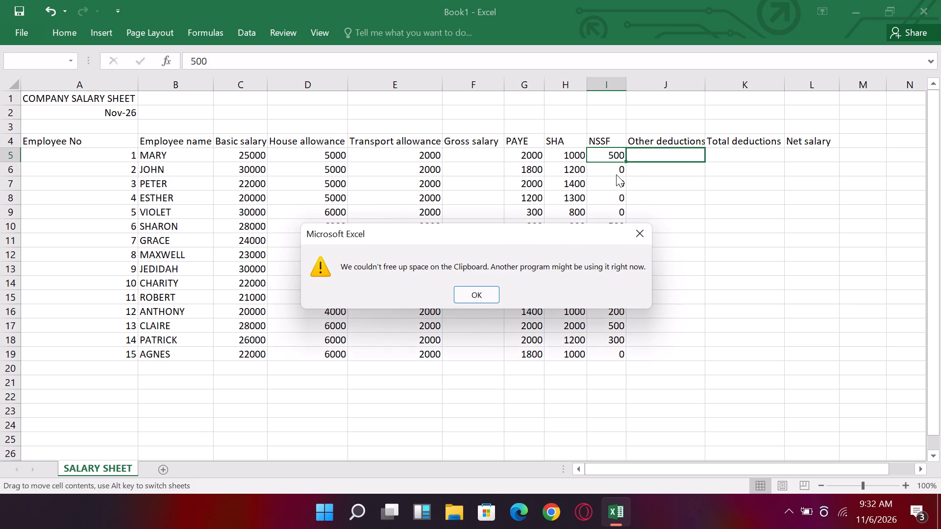
pyautogui.click(480, 290)
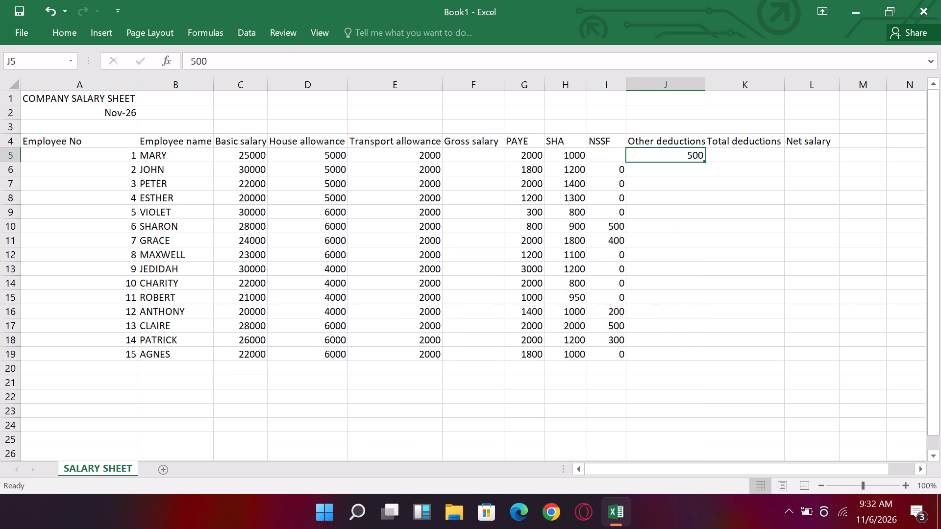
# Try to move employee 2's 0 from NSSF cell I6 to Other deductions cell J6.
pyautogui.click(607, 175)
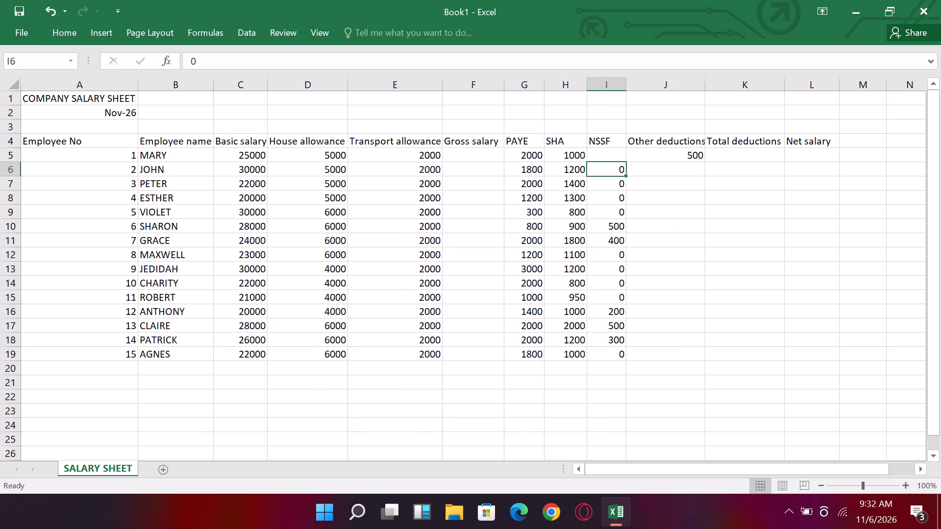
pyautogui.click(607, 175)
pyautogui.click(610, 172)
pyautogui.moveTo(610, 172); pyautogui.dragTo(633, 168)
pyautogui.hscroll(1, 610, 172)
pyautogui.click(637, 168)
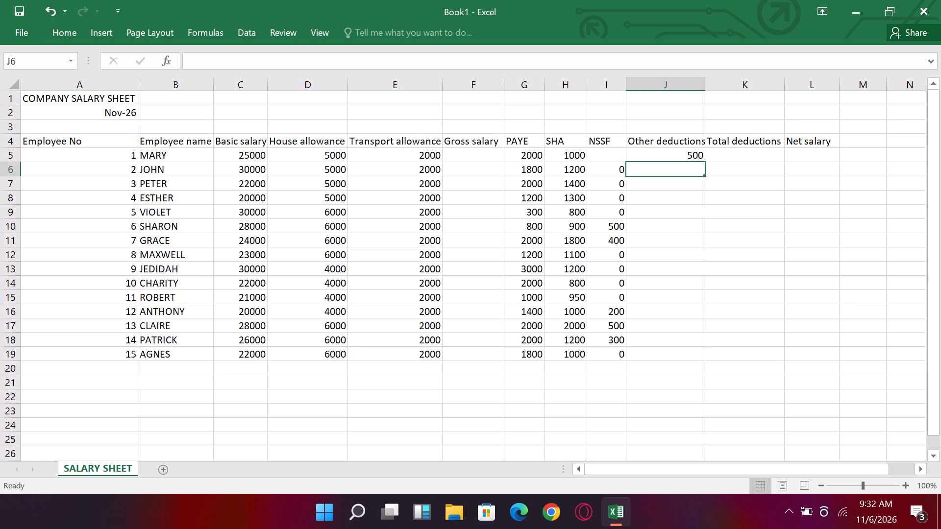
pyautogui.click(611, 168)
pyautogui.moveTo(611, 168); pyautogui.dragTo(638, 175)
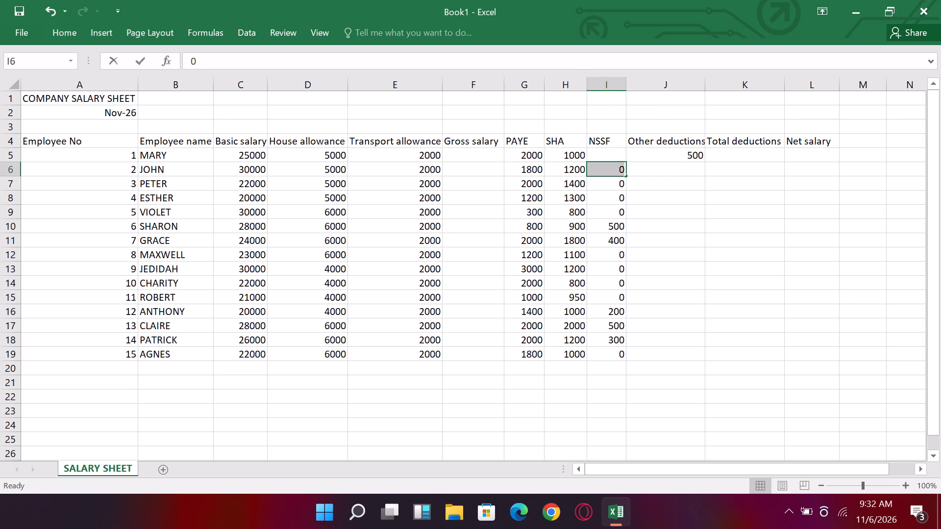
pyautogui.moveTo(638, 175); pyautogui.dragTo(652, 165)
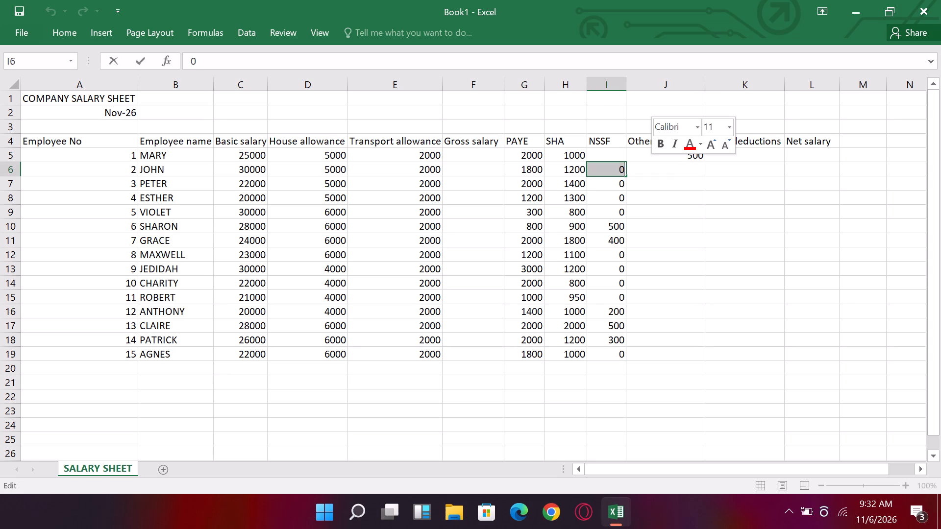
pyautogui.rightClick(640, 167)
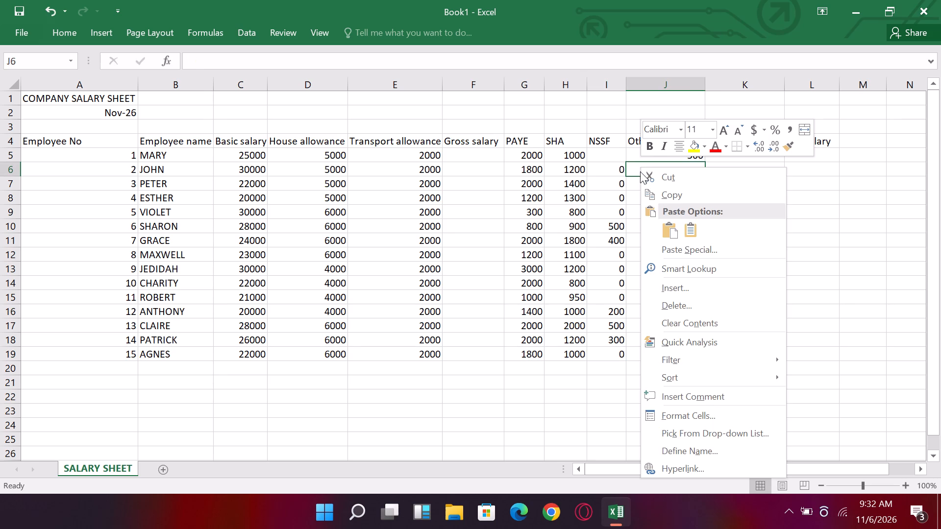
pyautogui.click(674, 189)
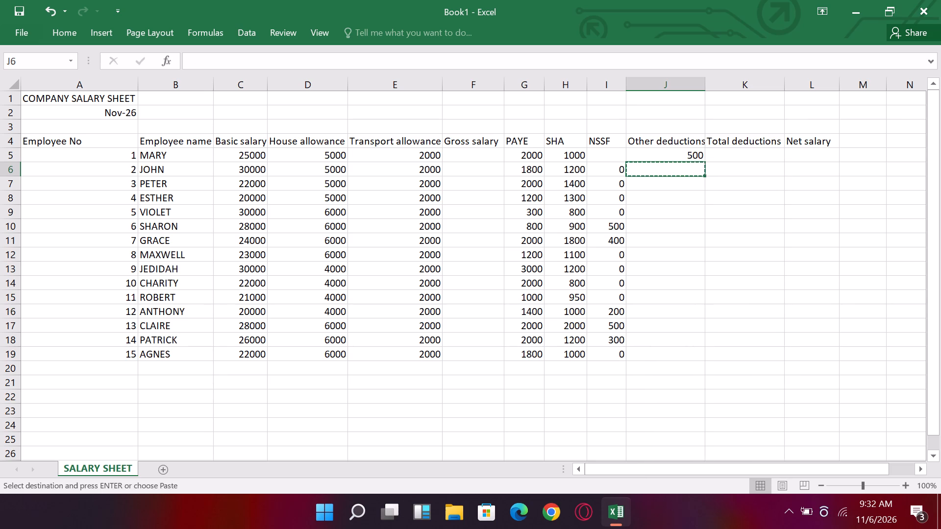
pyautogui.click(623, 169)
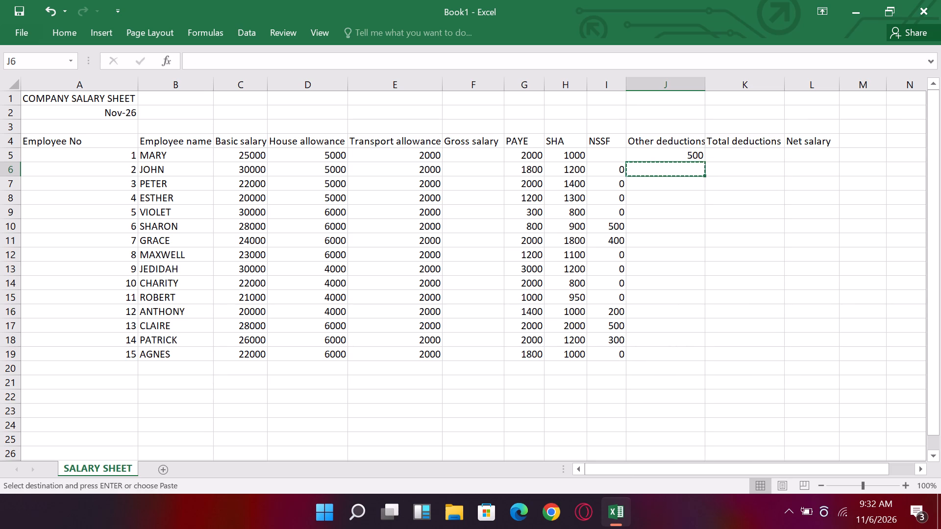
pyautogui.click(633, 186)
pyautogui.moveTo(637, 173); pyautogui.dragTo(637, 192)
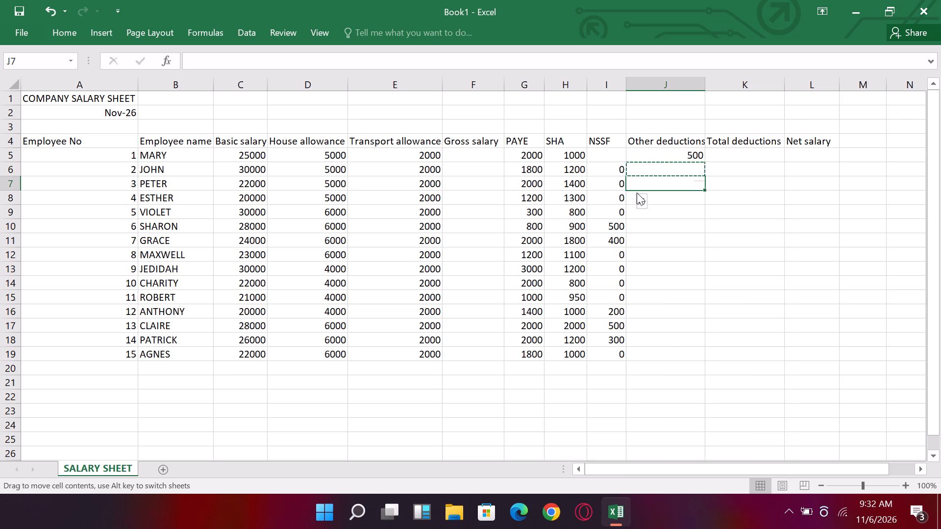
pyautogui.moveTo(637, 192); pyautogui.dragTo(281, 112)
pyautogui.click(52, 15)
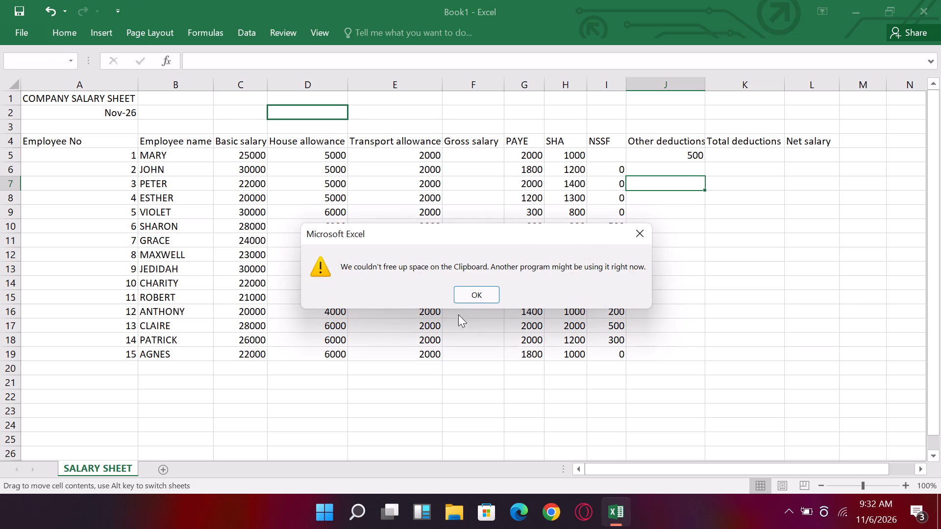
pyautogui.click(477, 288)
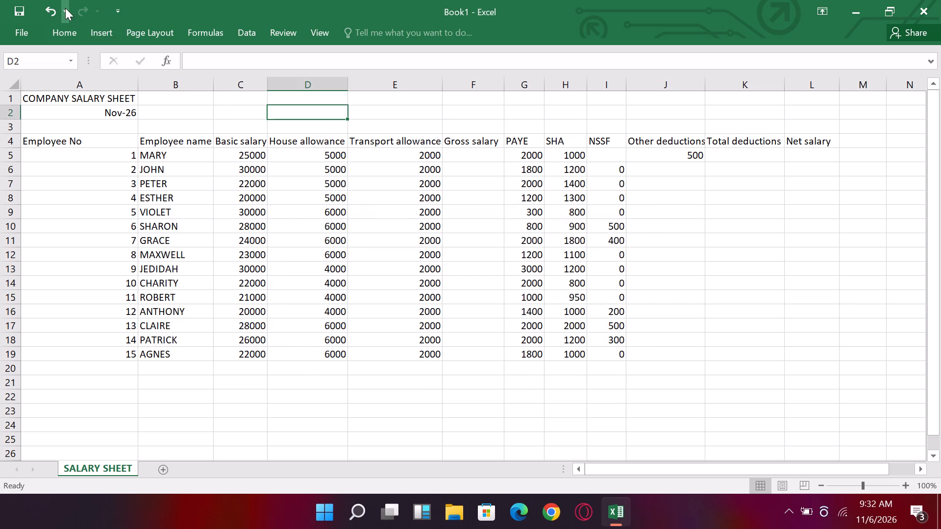
# Enter 0 as Other deductions in each of J6 to J9 for employees 2 to 5.
pyautogui.click(683, 167)
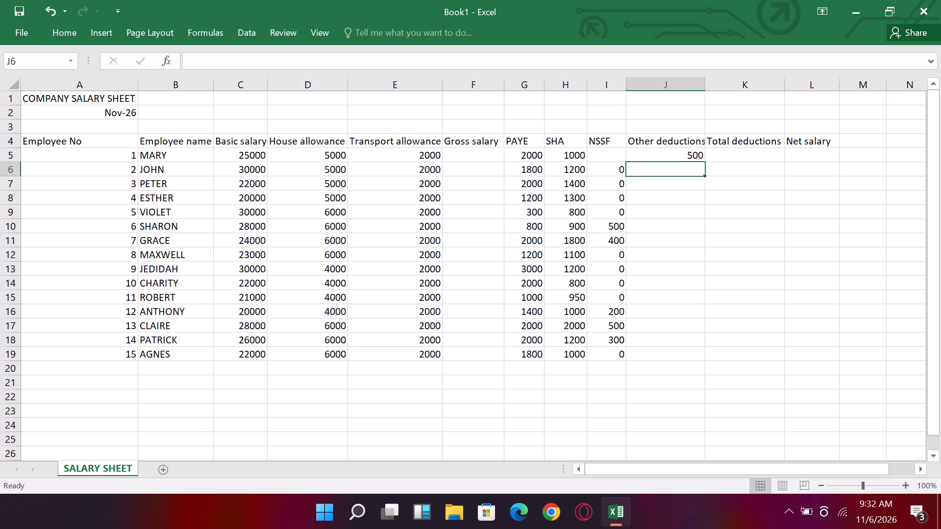
pyautogui.press('0')
pyautogui.press('Return')
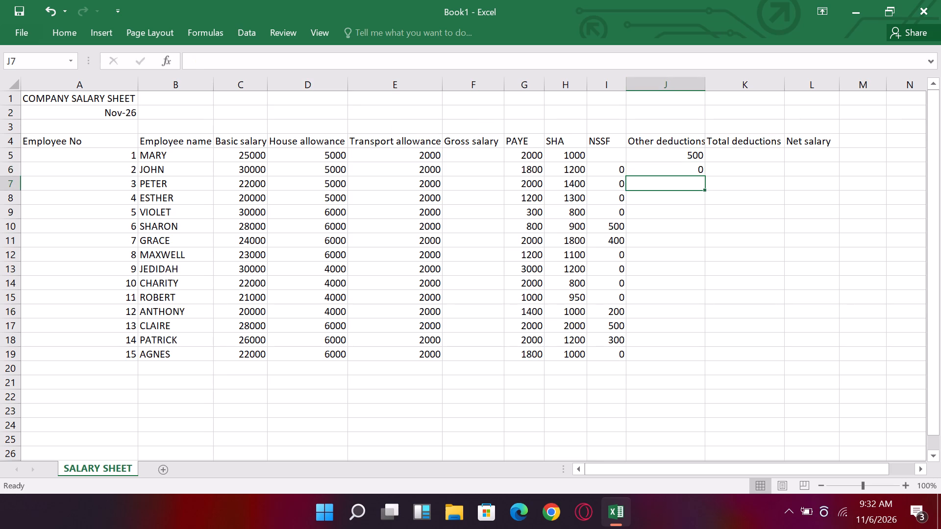
pyautogui.press('0')
pyautogui.press('Return')
pyautogui.press('0')
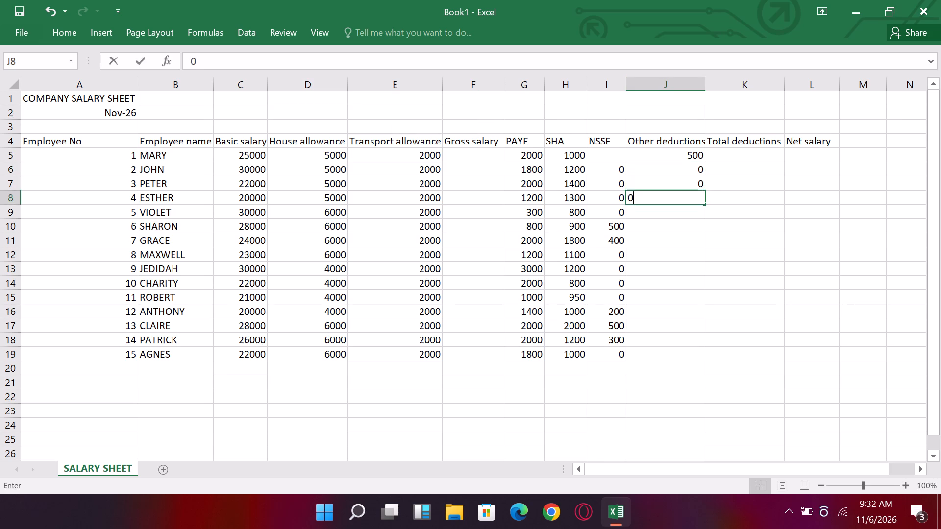
pyautogui.press('Return')
pyautogui.press('0')
pyautogui.press('Return')
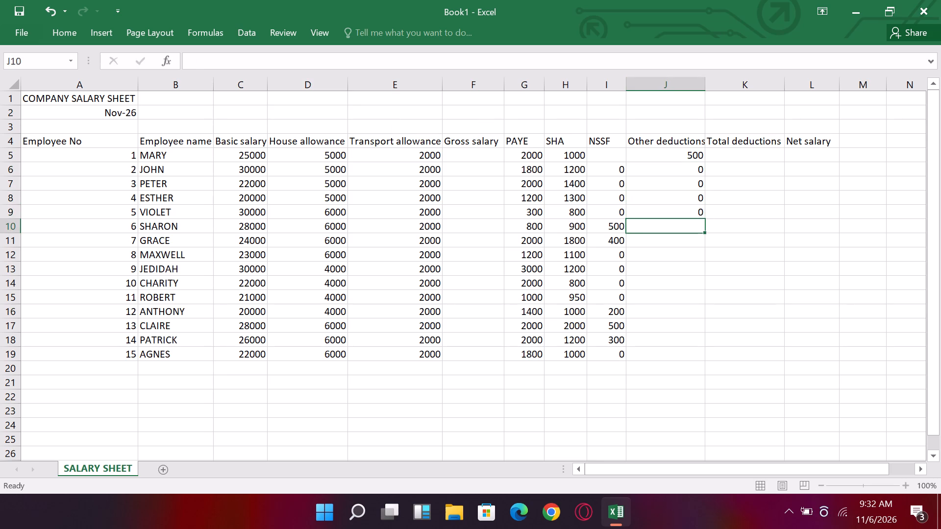
# Enter Other deductions of 500, 400, 0, 0 and 0 in J10 to J14 for employees 6 to 10.
pyautogui.write('500')
pyautogui.press('Return')
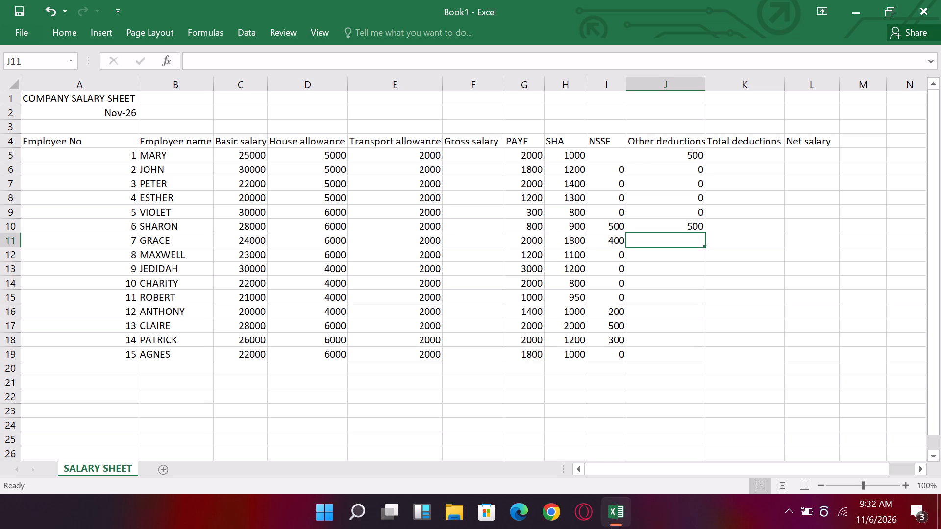
pyautogui.write('400')
pyautogui.press('Return')
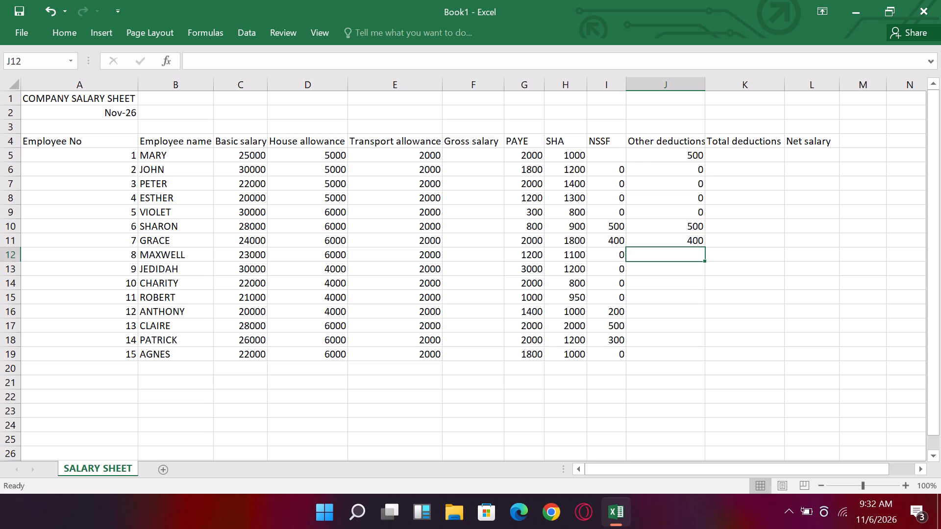
pyautogui.press('0')
pyautogui.press('Return')
pyautogui.press('0')
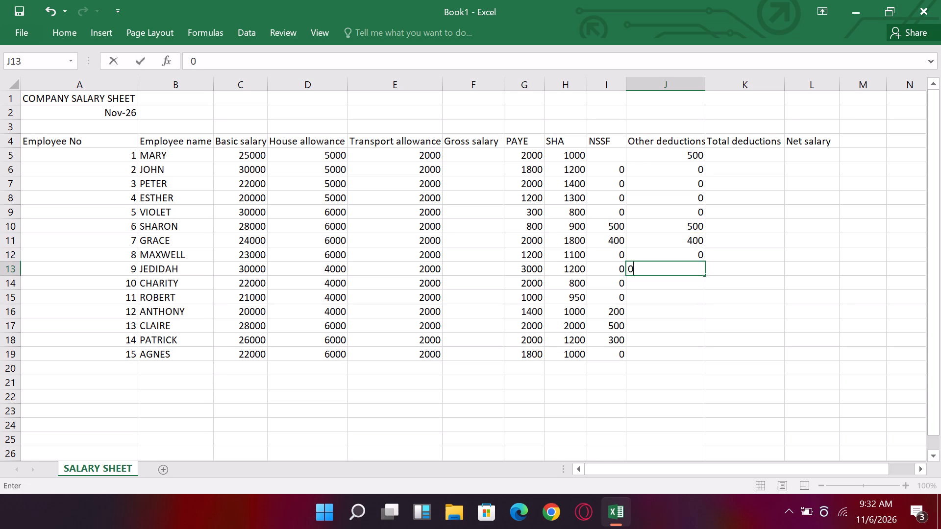
pyautogui.press('Return')
pyautogui.press('0')
pyautogui.press('Return')
# Enter Other deductions of 0, 200, 500, 300 and 0 in J15 to J19 for employees 11 to 15.
pyautogui.press('0')
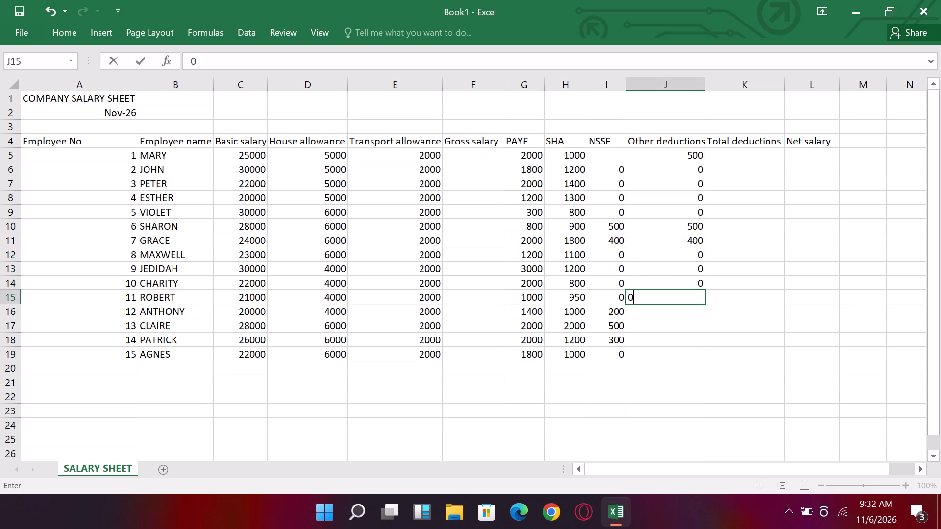
pyautogui.press('Return')
pyautogui.write('200')
pyautogui.press('Return')
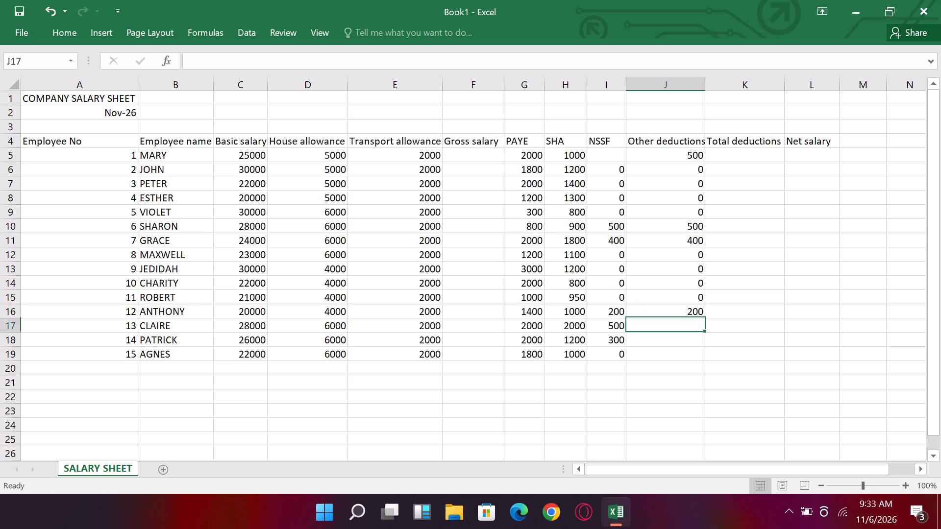
pyautogui.write('500')
pyautogui.press('Return')
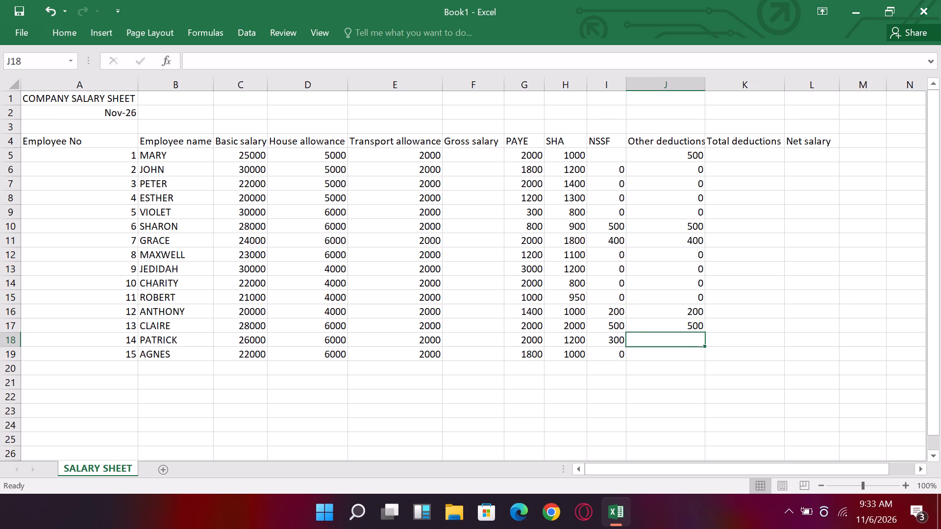
pyautogui.write('300')
pyautogui.press('Return')
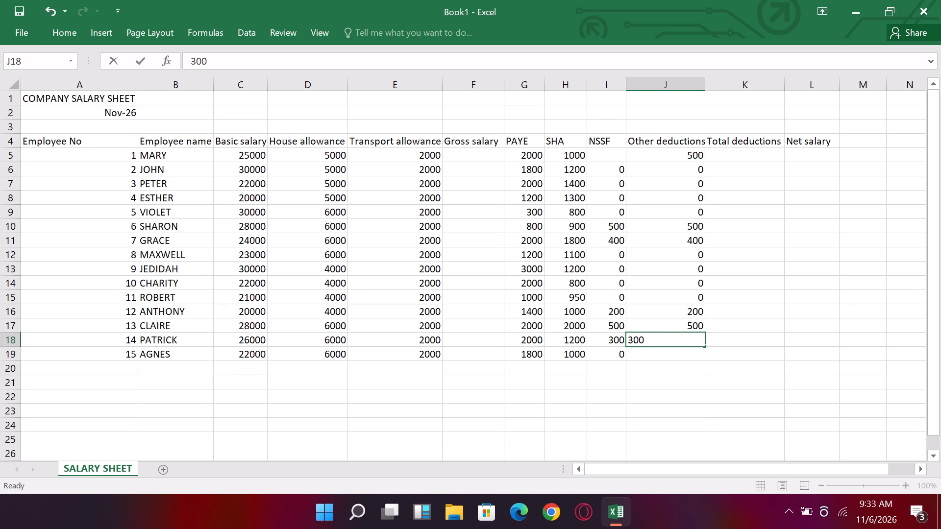
pyautogui.press('0')
pyautogui.click(613, 175)
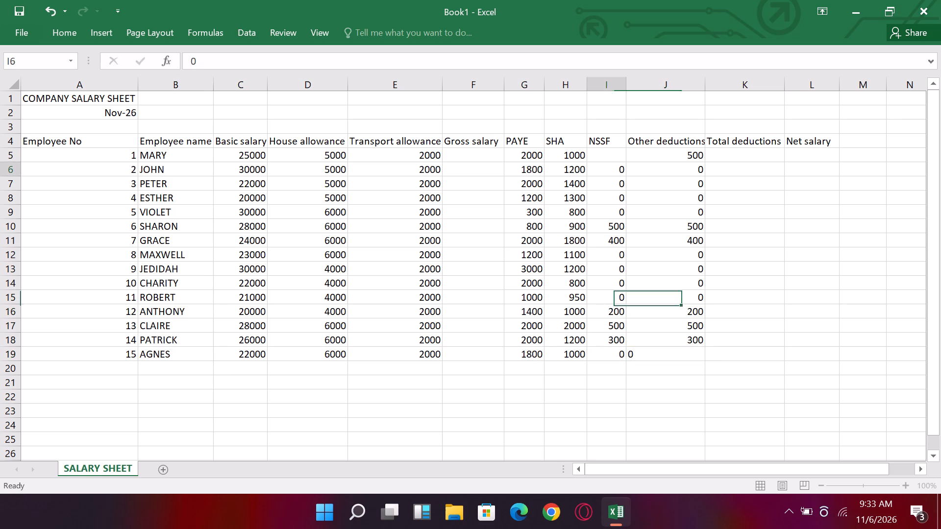
# Set the NSSF amounts in I5 to I9 to 1000, 2000, 300, 1200 and 2000 for employees 1 to 5.
pyautogui.click(621, 156)
pyautogui.write('1000')
pyautogui.press('BackSpace')
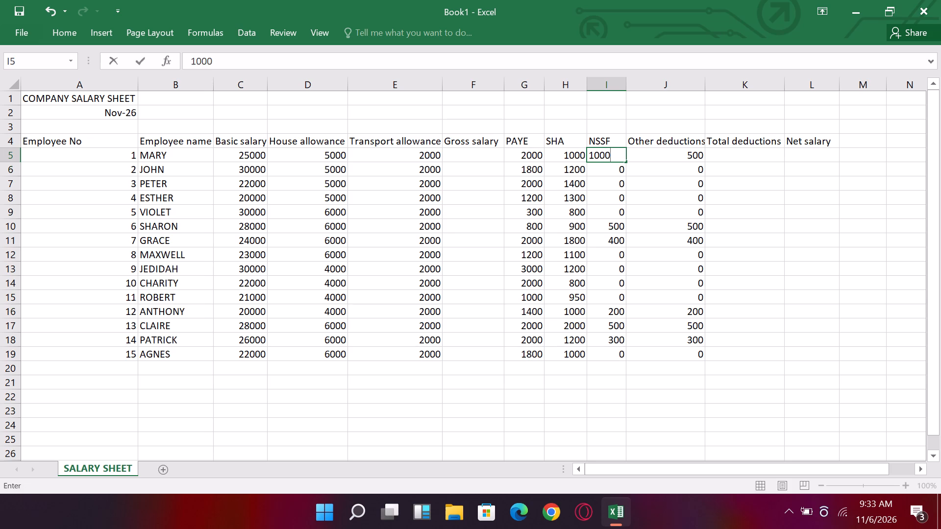
pyautogui.press('0')
pyautogui.press('Return')
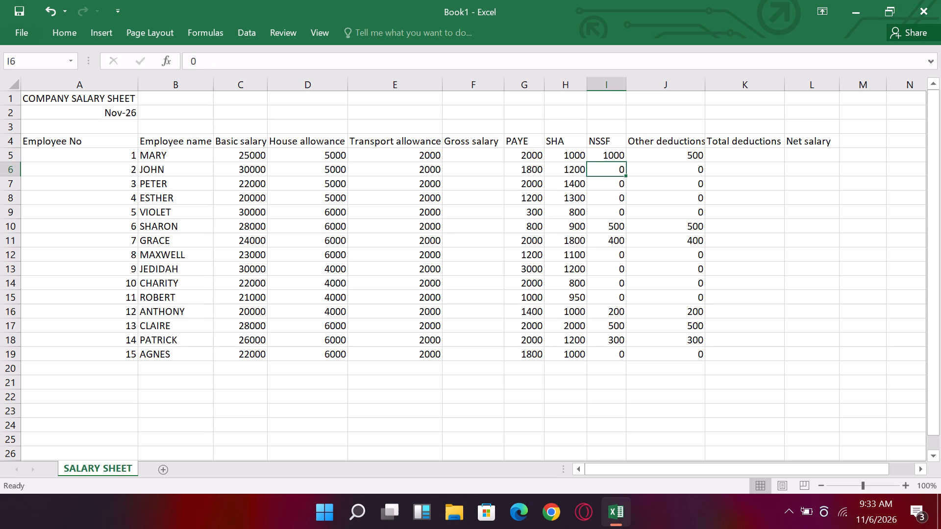
pyautogui.write('2000')
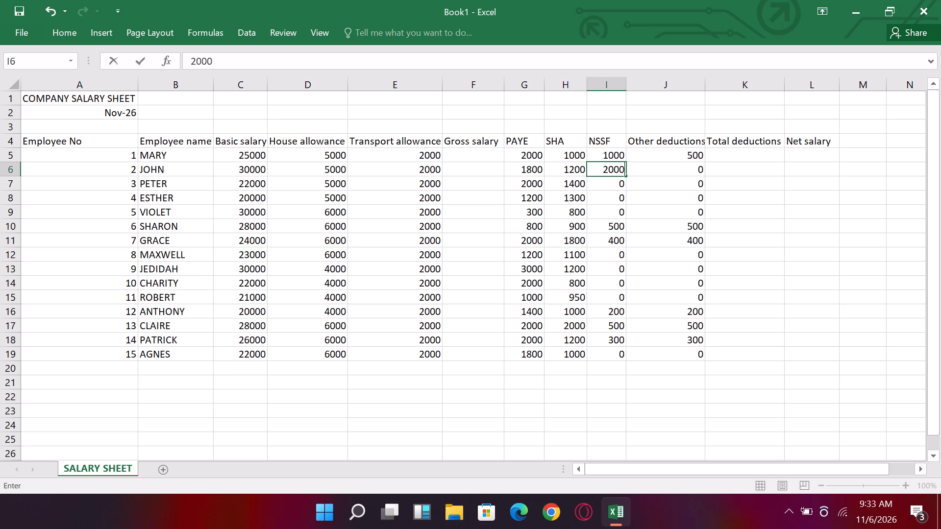
pyautogui.press('Return')
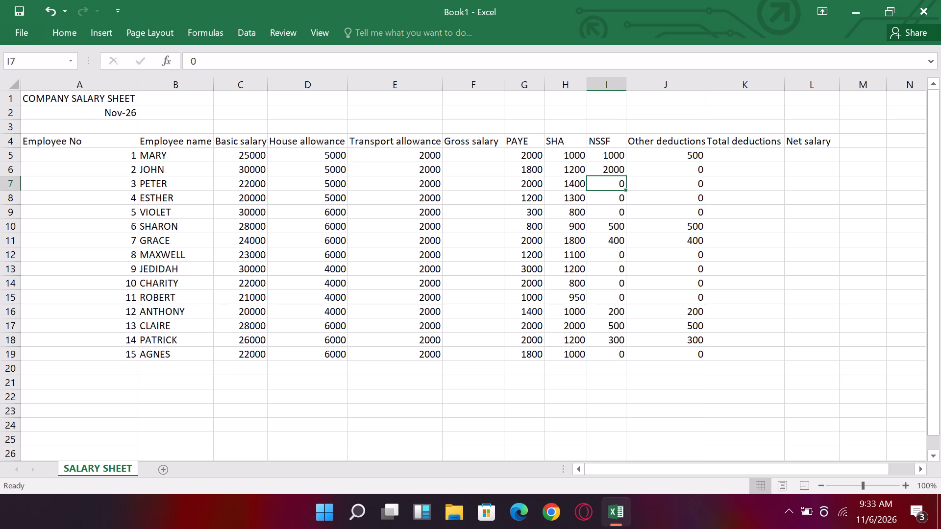
pyautogui.press('3')
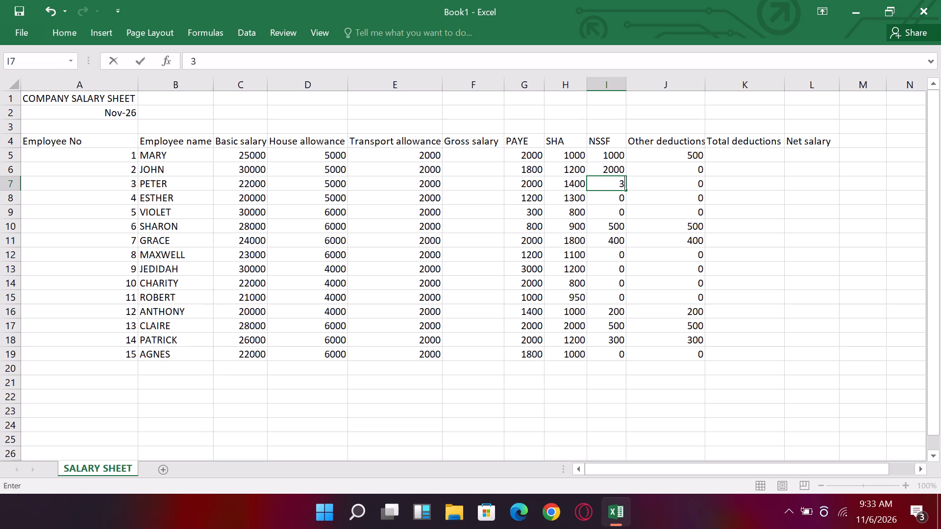
pyautogui.write('00')
pyautogui.press('Return')
pyautogui.write('1200')
pyautogui.press('Return')
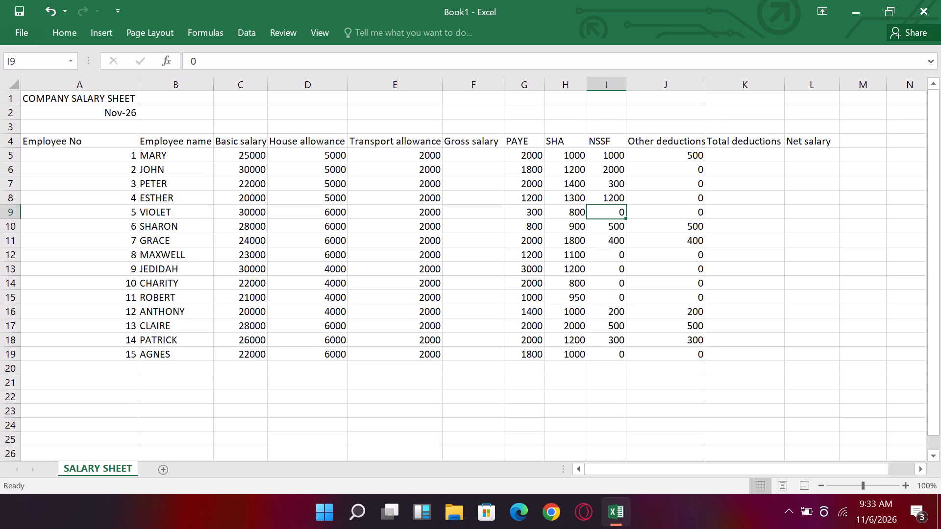
pyautogui.write('2000')
pyautogui.press('Return')
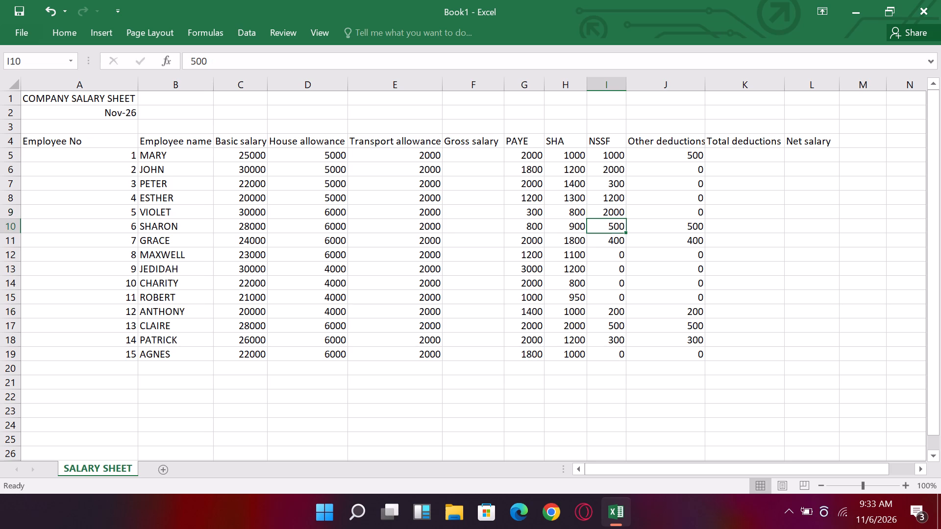
# Set the NSSF amounts in I11 to I14 to 1000, 800, 1800 and 1200 for employees 7 to 10.
pyautogui.press('Return')
pyautogui.write('1000')
pyautogui.press('Return')
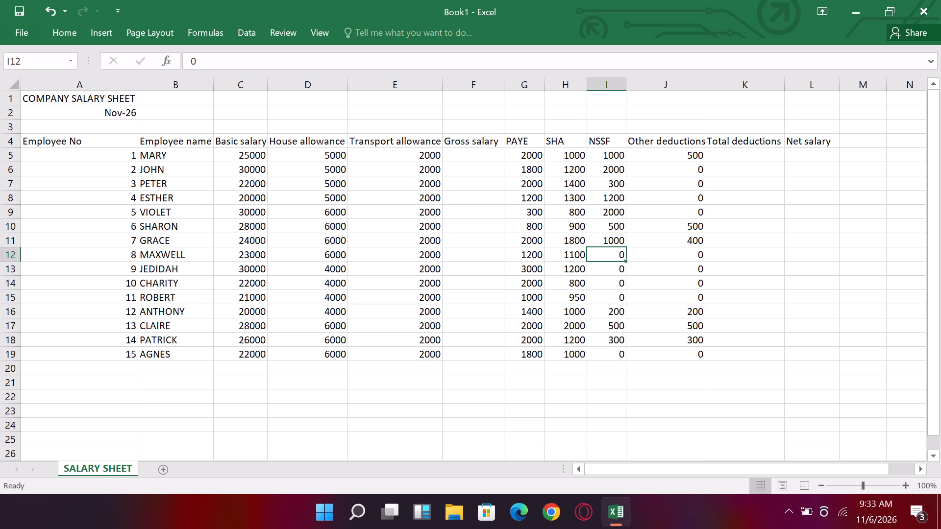
pyautogui.write('800')
pyautogui.press('Return')
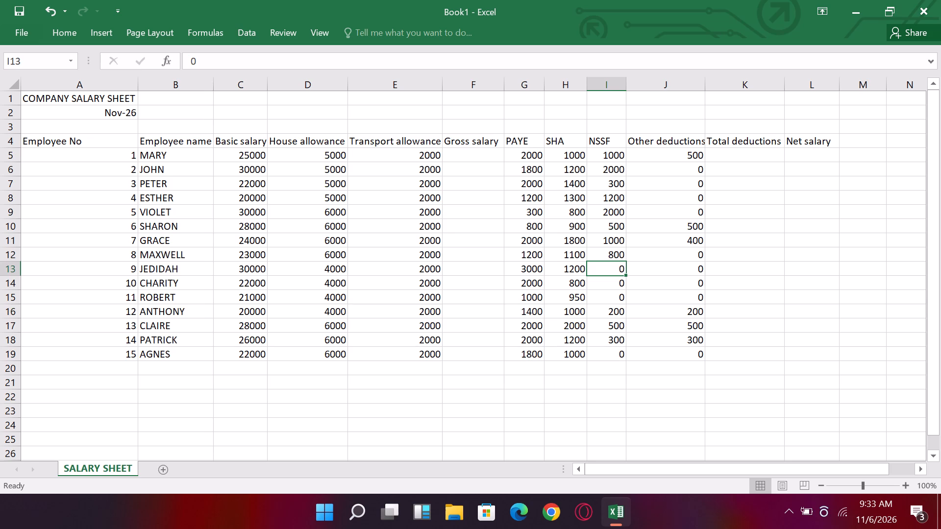
pyautogui.write('1800')
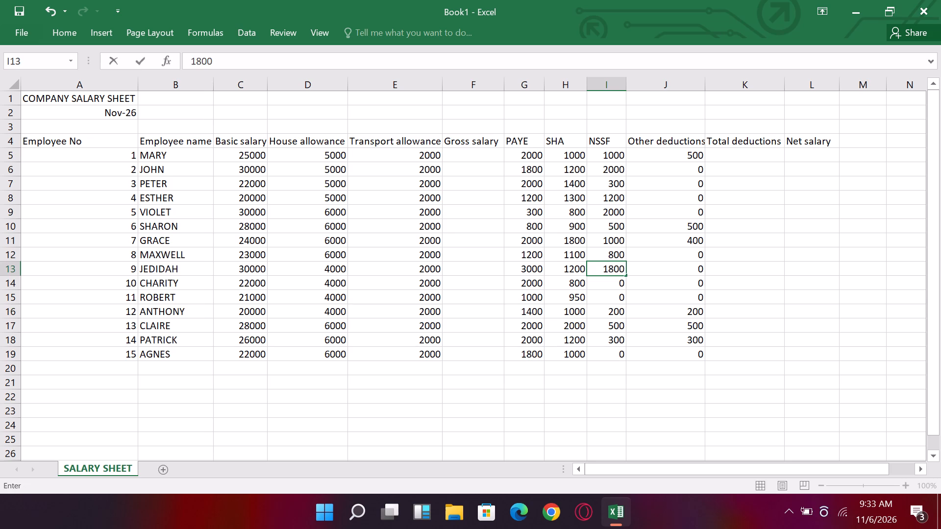
pyautogui.press('Return')
pyautogui.write('1200')
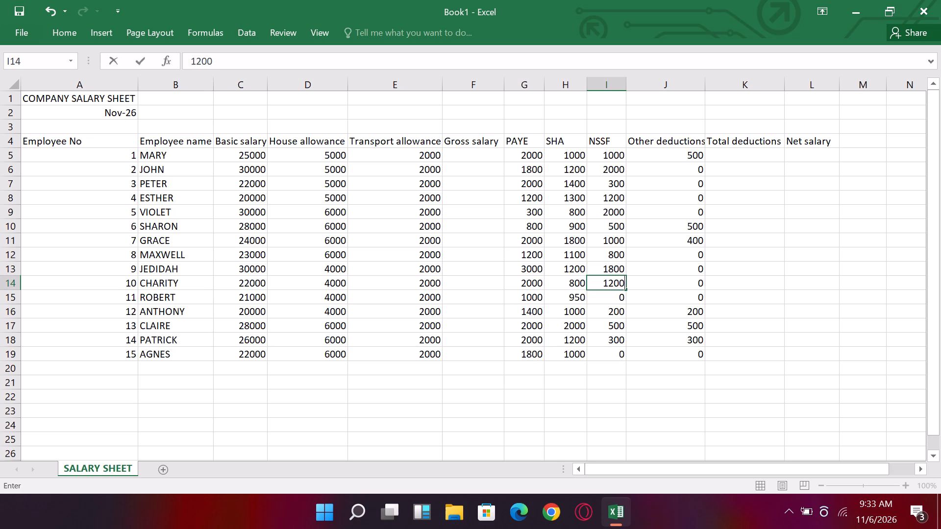
pyautogui.press('Return')
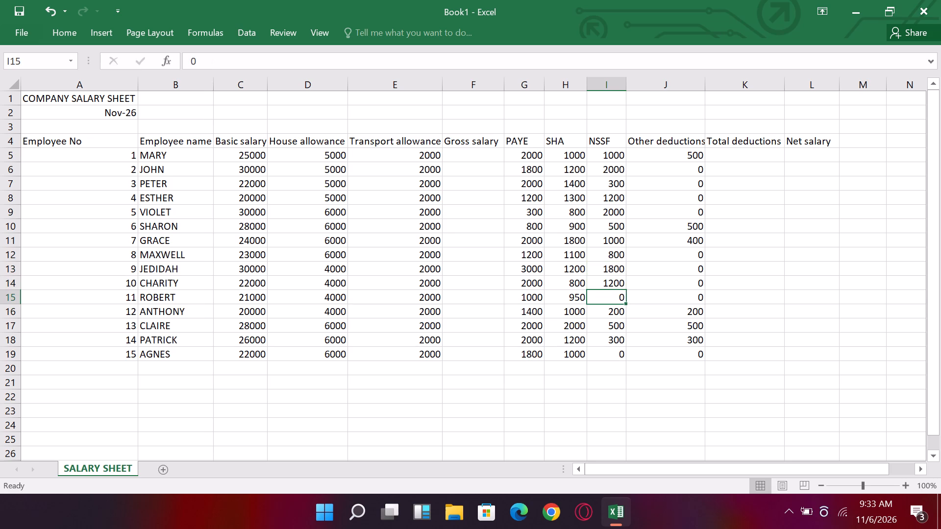
# Set the NSSF amounts in I15 to I19 to 1500, 1300, 1000, 1300 and 1000 for employees 11 to 15.
pyautogui.press('1')
pyautogui.write('500')
pyautogui.press('Return')
pyautogui.write('1300')
pyautogui.press('Return')
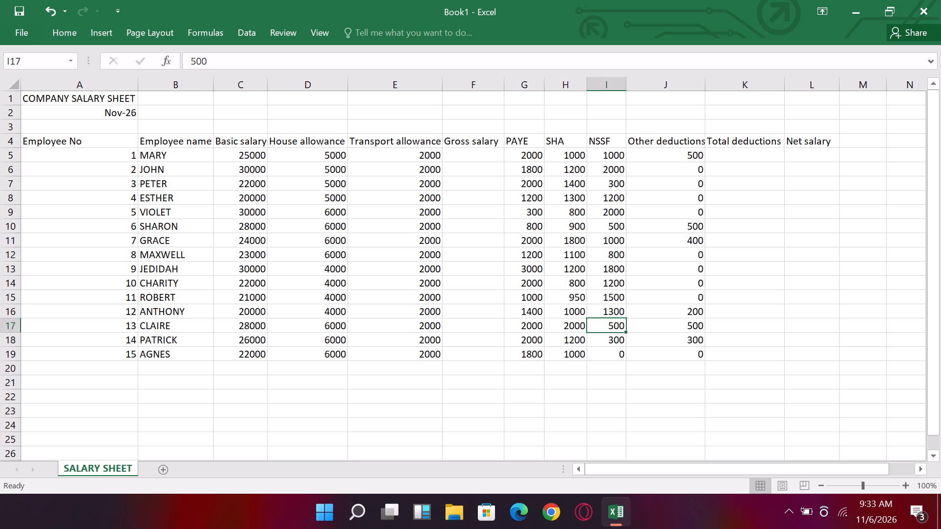
pyautogui.write('1000')
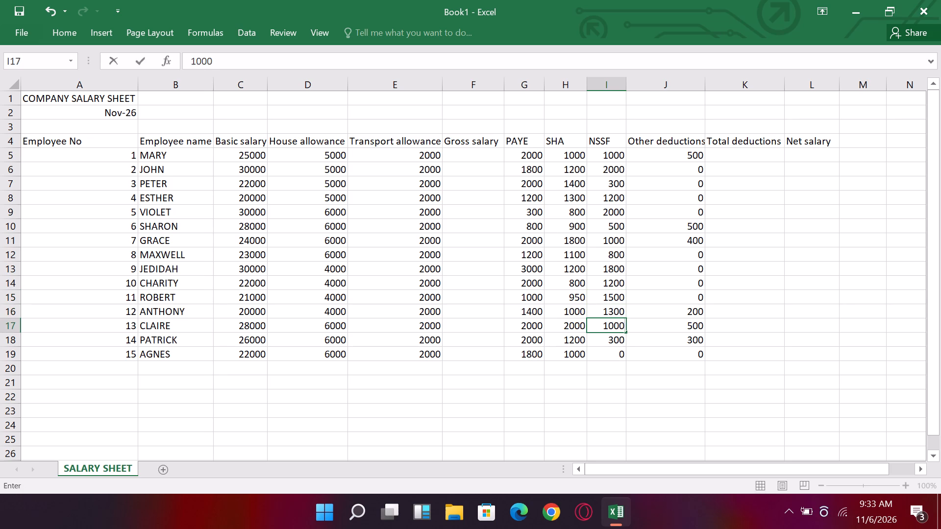
pyautogui.press('Return')
pyautogui.press('1')
pyautogui.write('3000')
pyautogui.press('BackSpace')
pyautogui.press('Return')
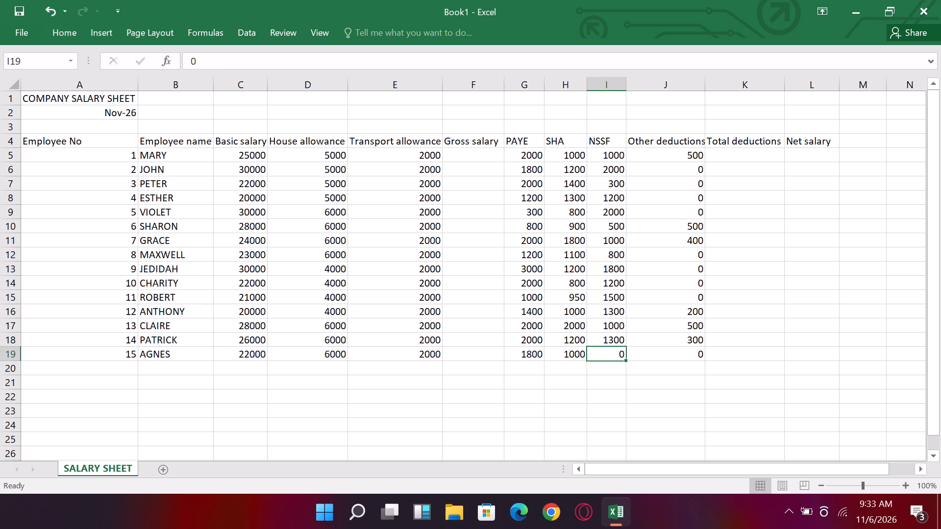
pyautogui.write('1000')
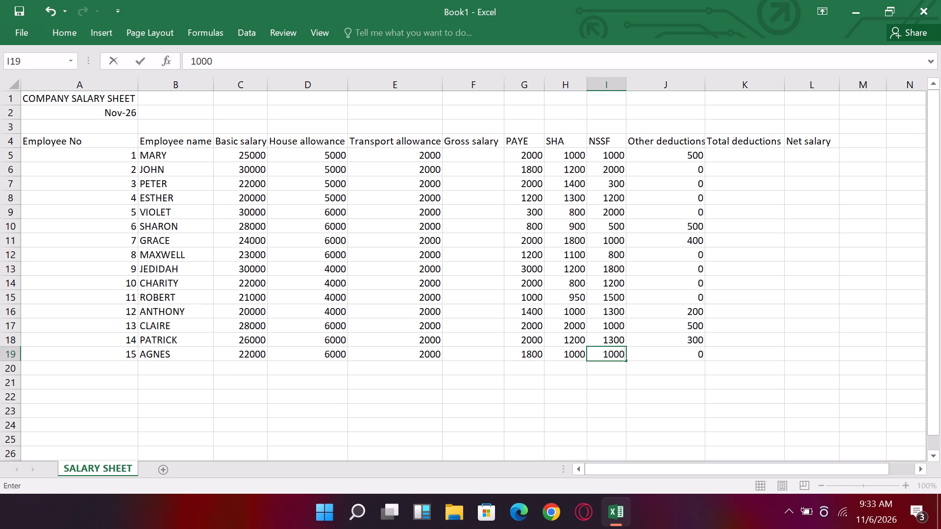
pyautogui.click(745, 152)
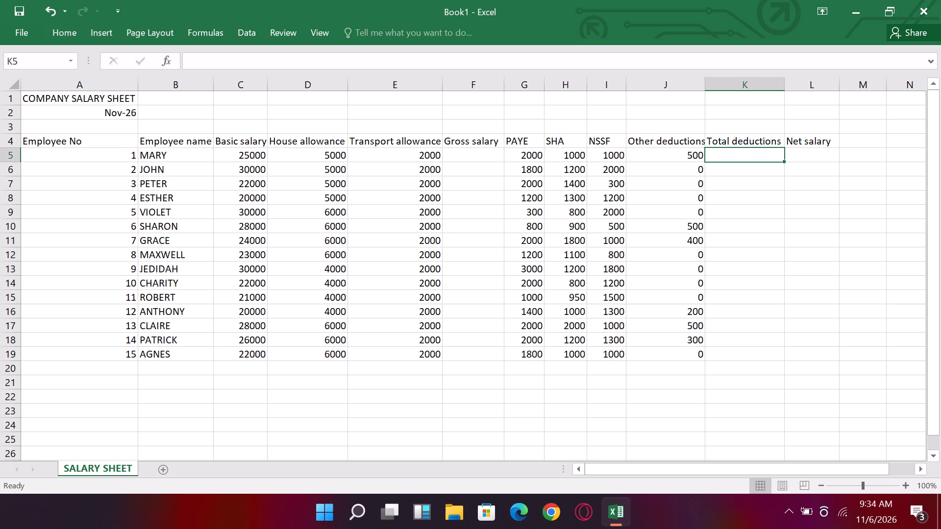
# Enter the formula =SUM(C5:E5) in F5 to calculate employee 1's gross salary.
pyautogui.click(491, 155)
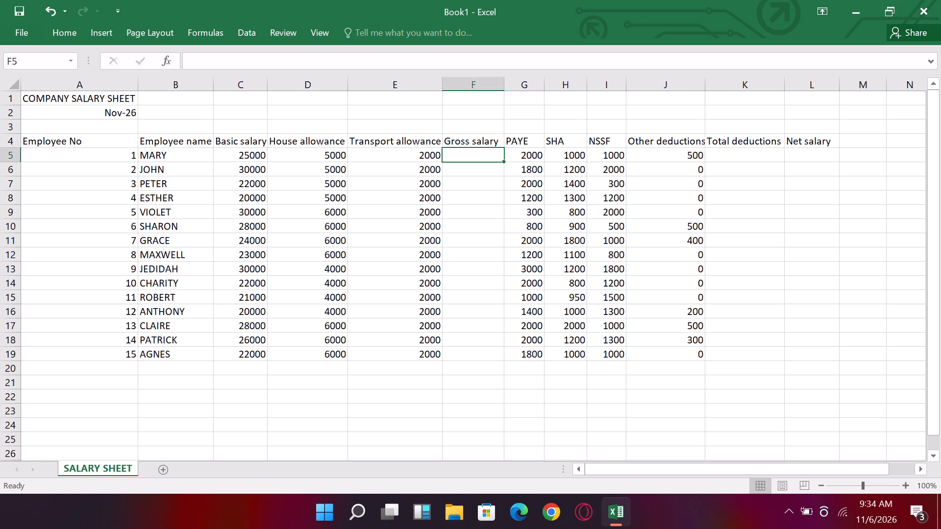
pyautogui.write('=SUM')
pyautogui.hotkey('shift', '(')
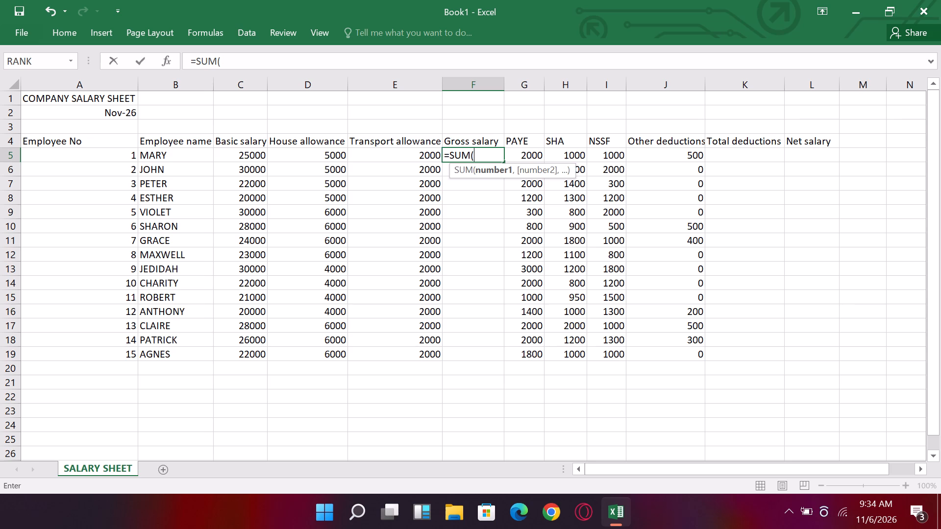
pyautogui.write('C5')
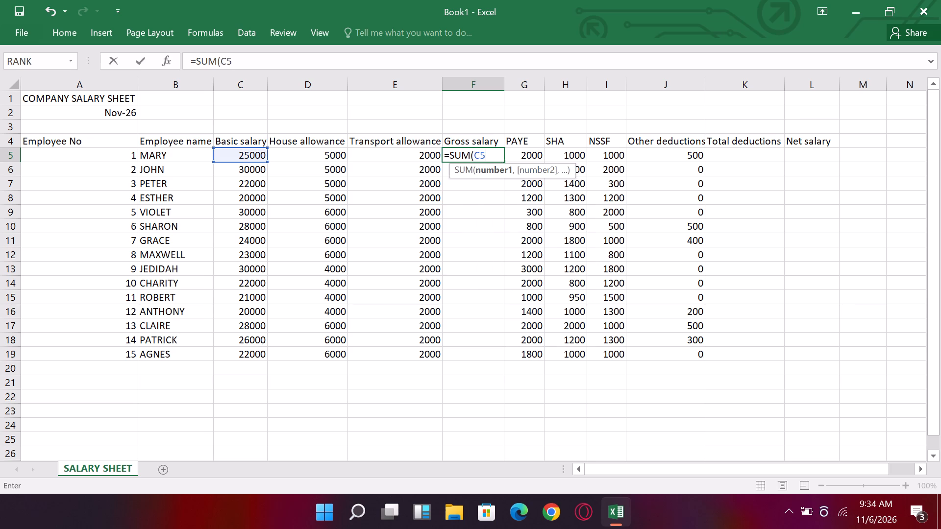
pyautogui.hotkey('shift', ':')
pyautogui.write('E5')
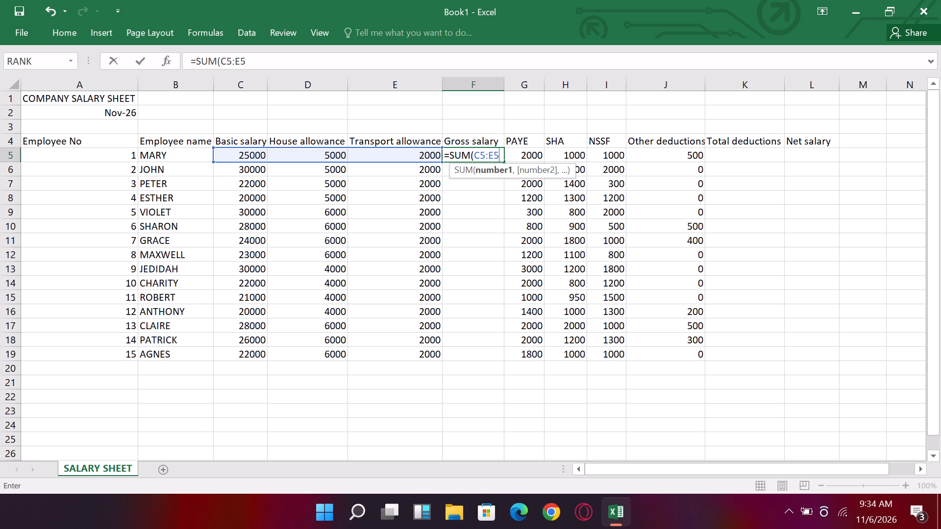
pyautogui.hotkey('shift', ')')
pyautogui.press('Return')
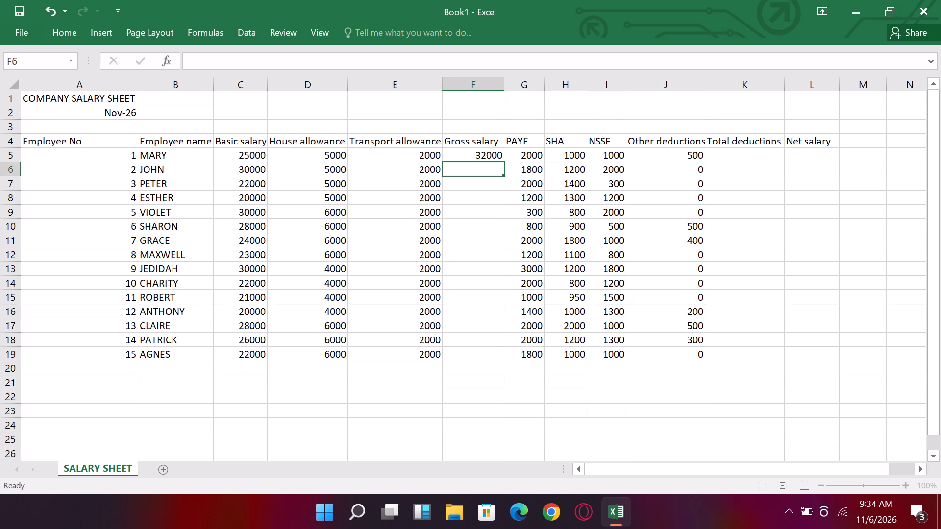
# Fill the gross salary formula from F5 down to F19 for all remaining employees.
pyautogui.press('Up')
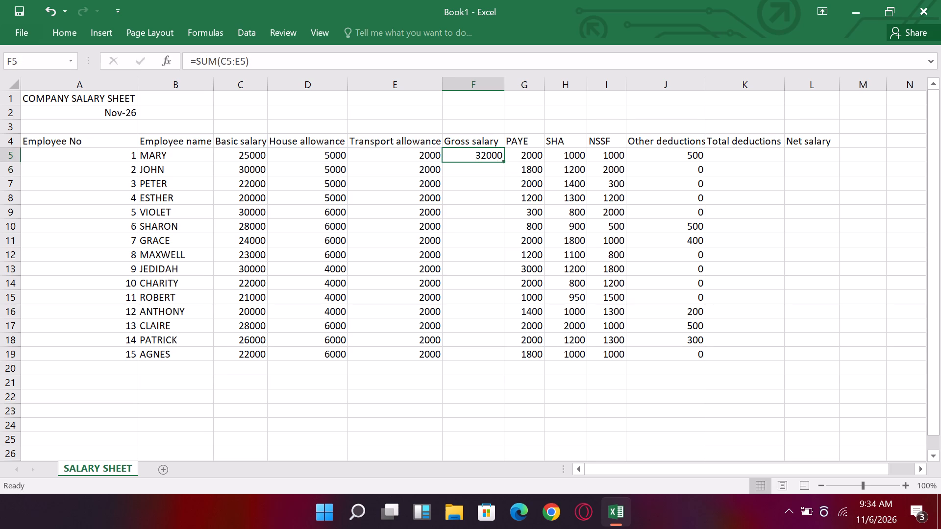
pyautogui.moveTo(504, 162); pyautogui.dragTo(478, 358)
pyautogui.scroll(2, 504, 162)
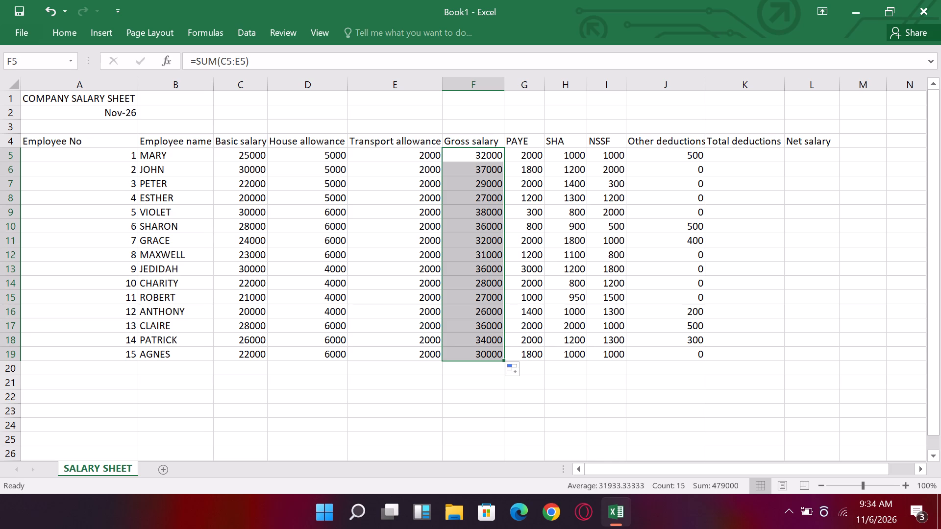
# Enter the formula =SUM(G5:J5) in K5 to calculate employee 1's total deductions.
pyautogui.click(733, 155)
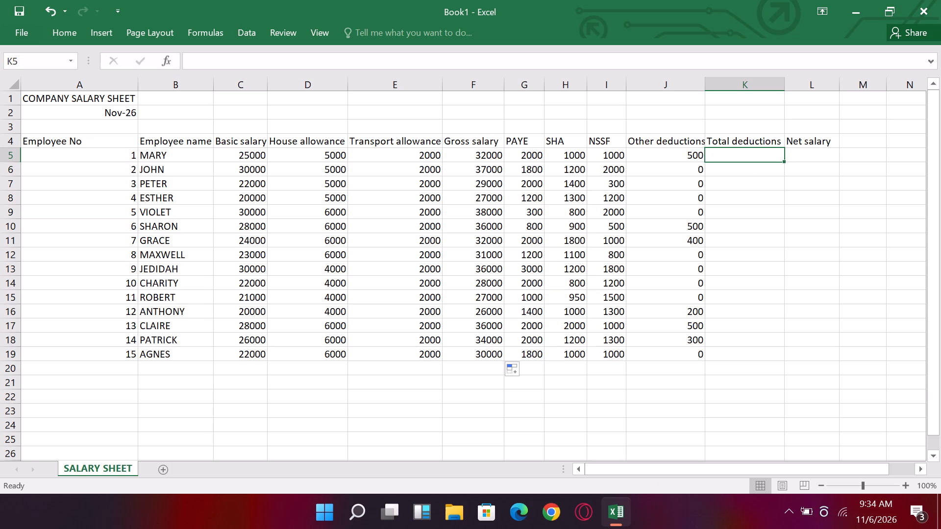
pyautogui.write('=SUM')
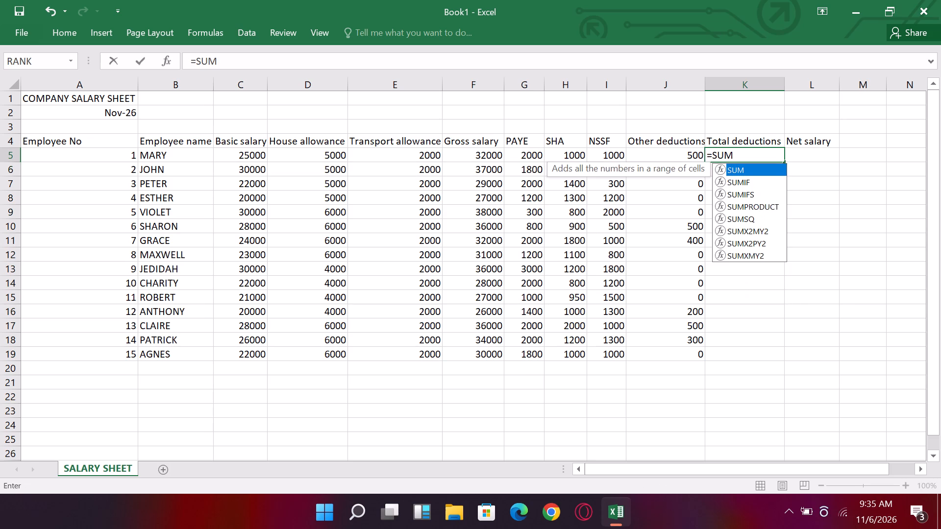
pyautogui.hotkey('shift', '(')
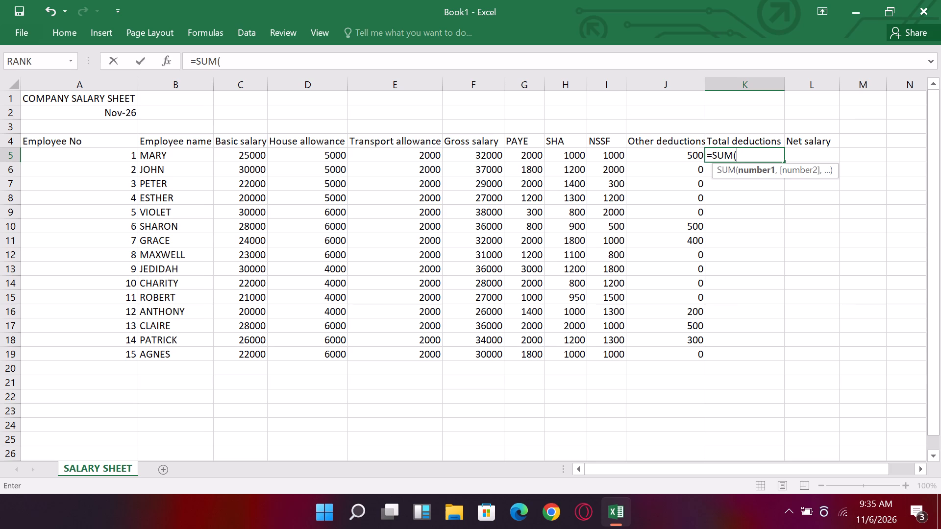
pyautogui.write('G5')
pyautogui.hotkey('shift', ':')
pyautogui.write('J5')
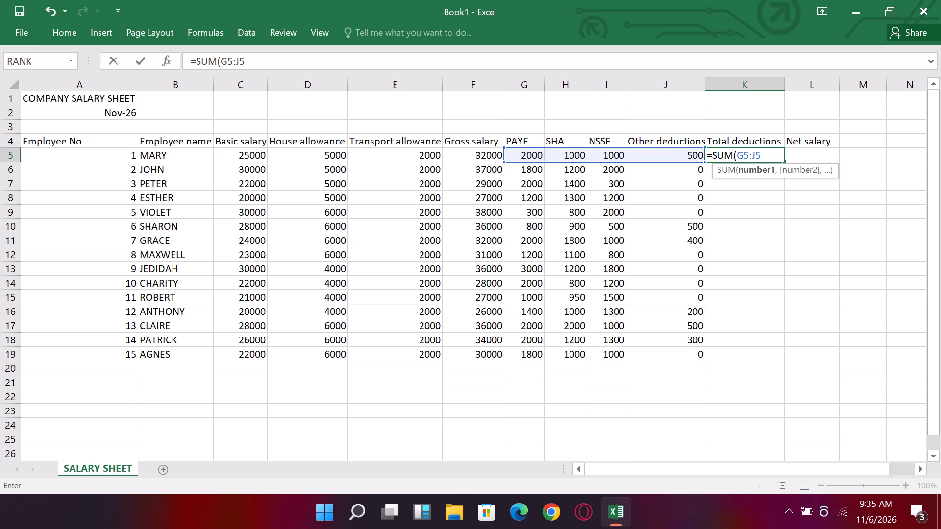
pyautogui.hotkey('shift', ')')
pyautogui.press('Return')
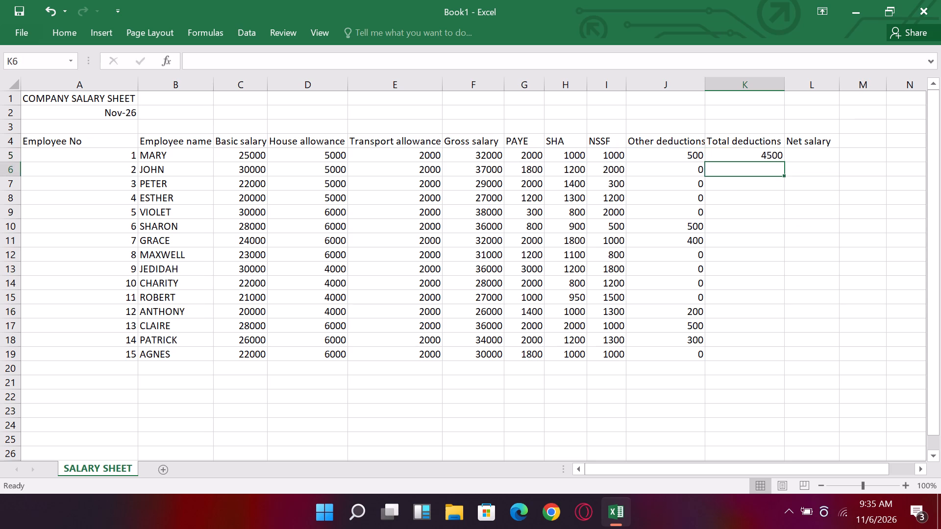
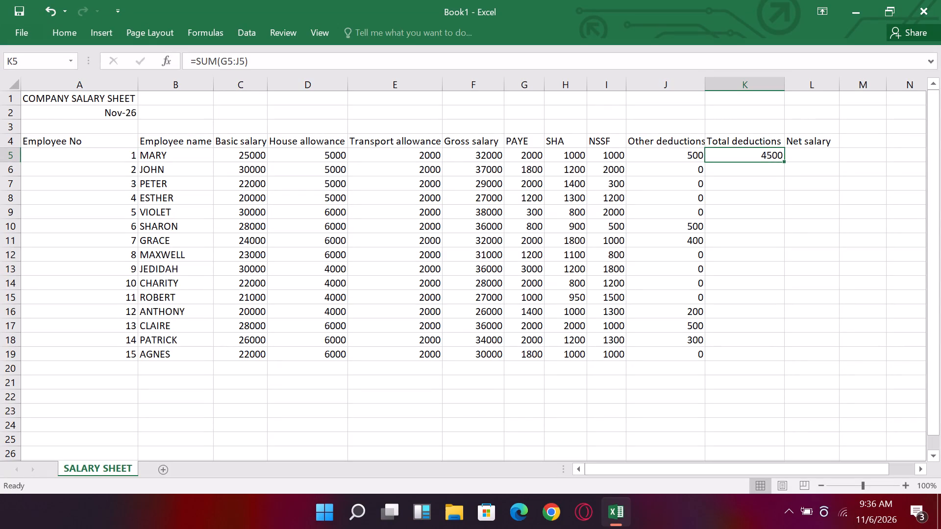
# Fill the total deductions formula from K5 down to K19 for all remaining employees.
pyautogui.moveTo(785, 158); pyautogui.dragTo(772, 343)
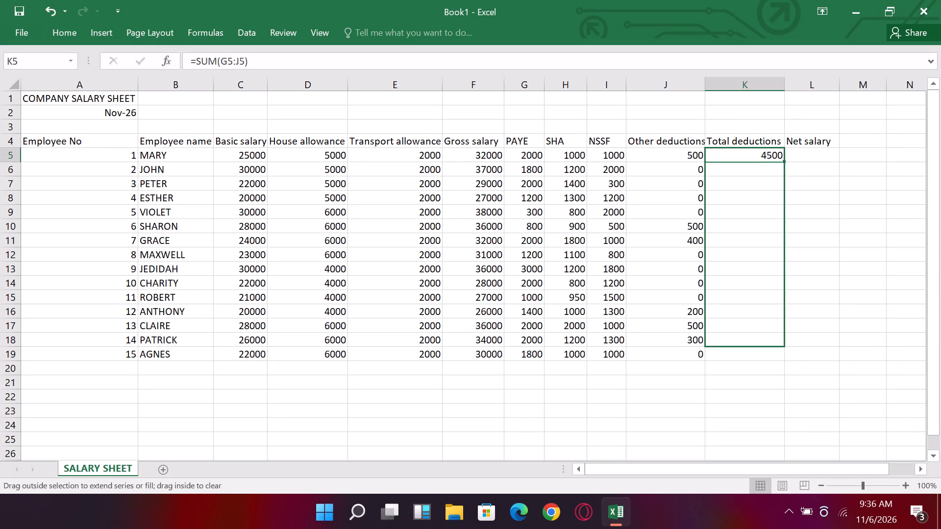
pyautogui.moveTo(772, 343); pyautogui.dragTo(772, 356)
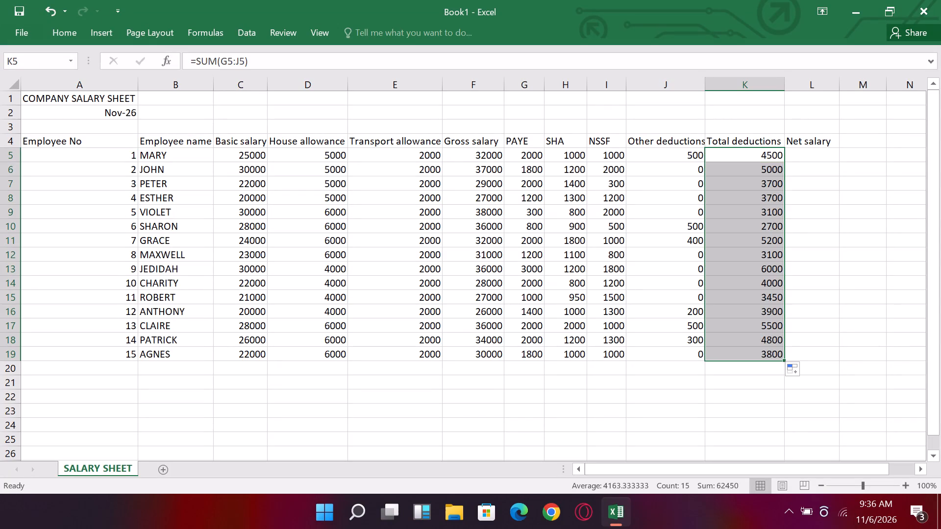
# Select cell L5 to calculate employee 1's net salary.
pyautogui.click(808, 158)
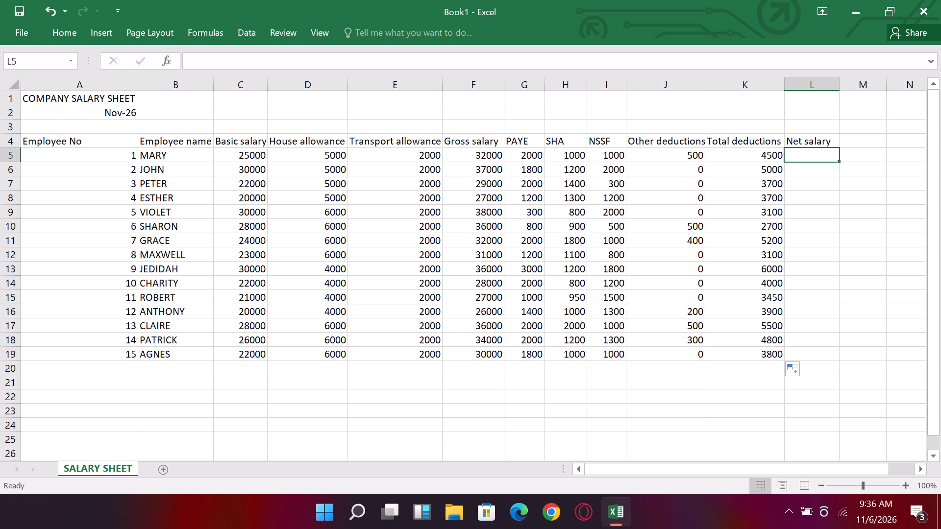
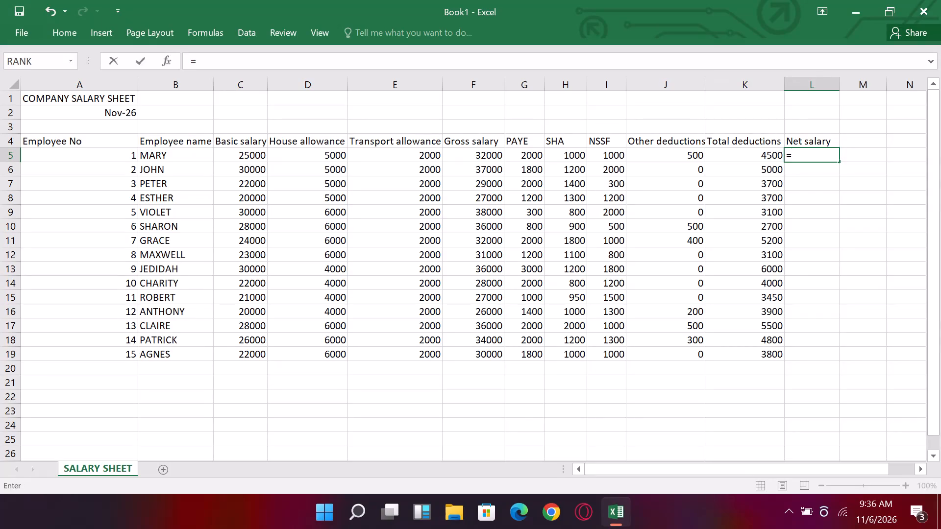
# Enter the net salary formula =F5-K5 in cell L5 for employee 1.
pyautogui.write('F5')
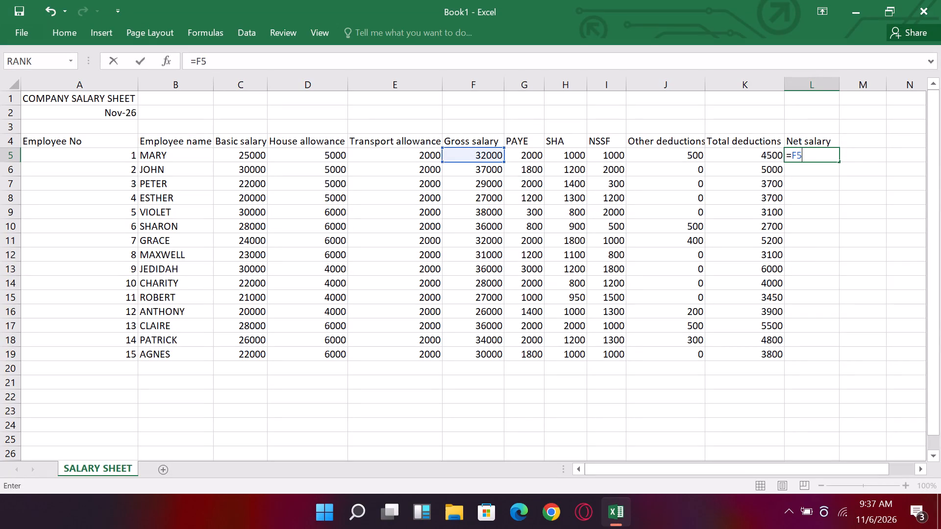
pyautogui.press('-')
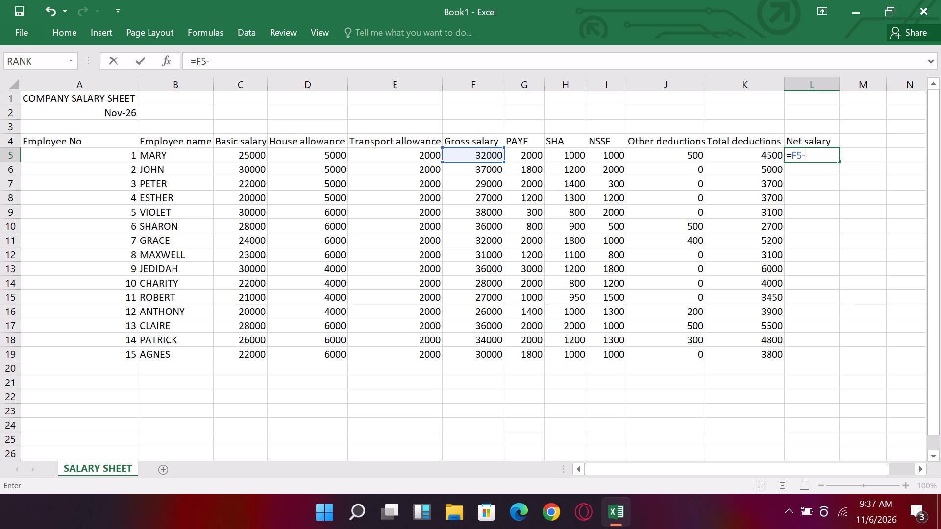
pyautogui.write('K5')
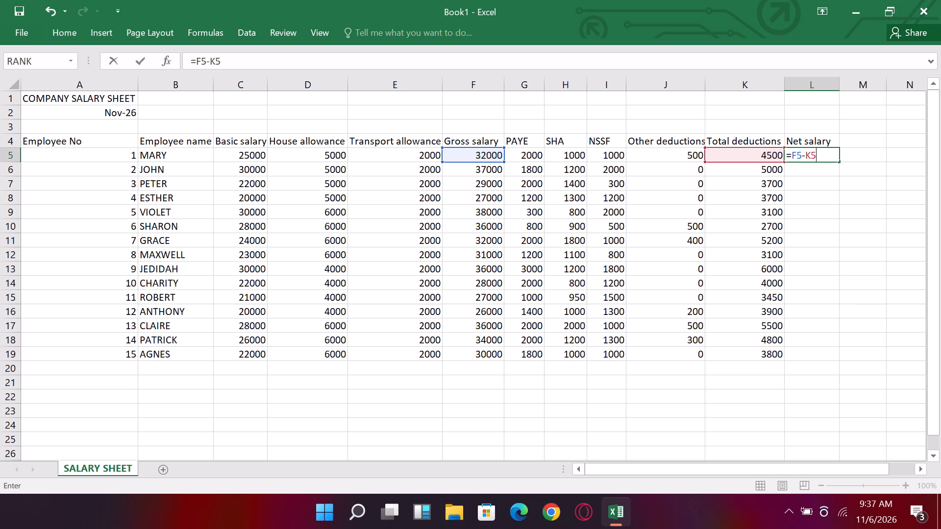
pyautogui.press('Return')
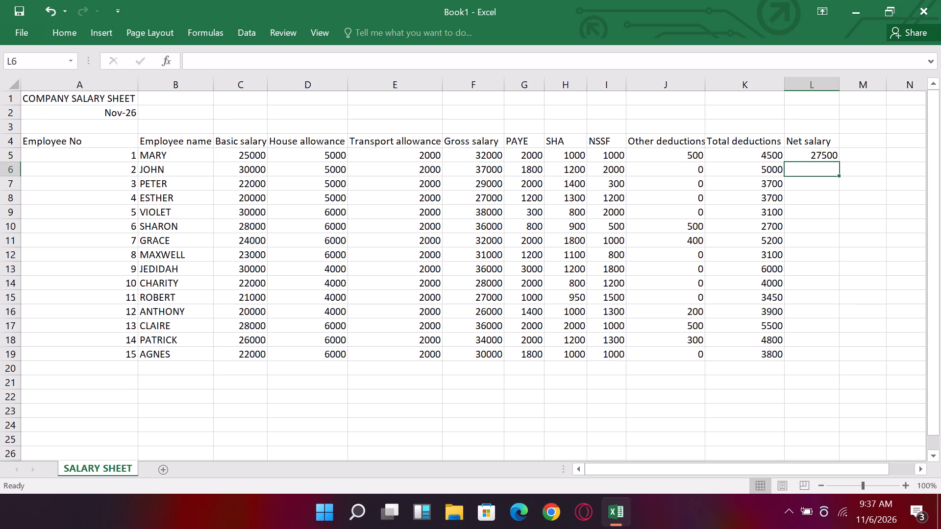
# Fill the net salary formula from L5 down to L19 for all remaining employees.
pyautogui.click(824, 159)
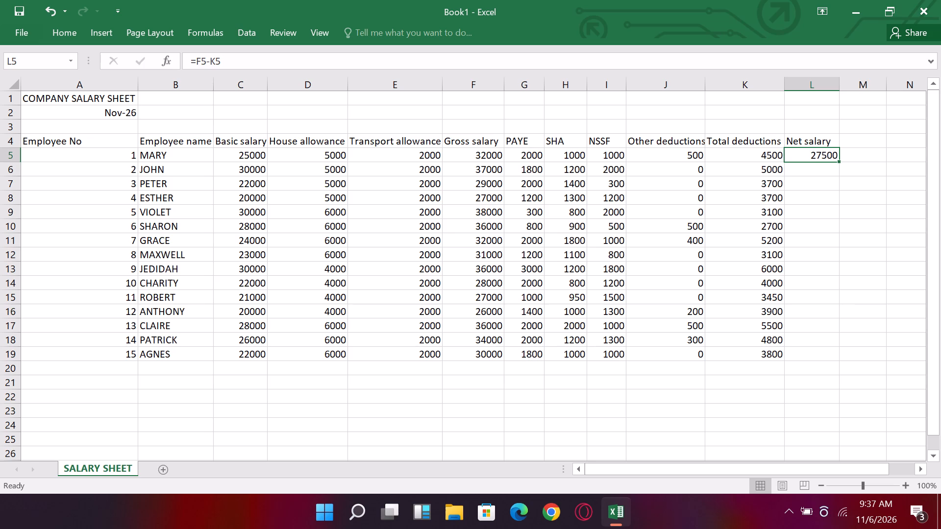
pyautogui.scroll(1, 839, 160)
pyautogui.moveTo(838, 162); pyautogui.dragTo(826, 306)
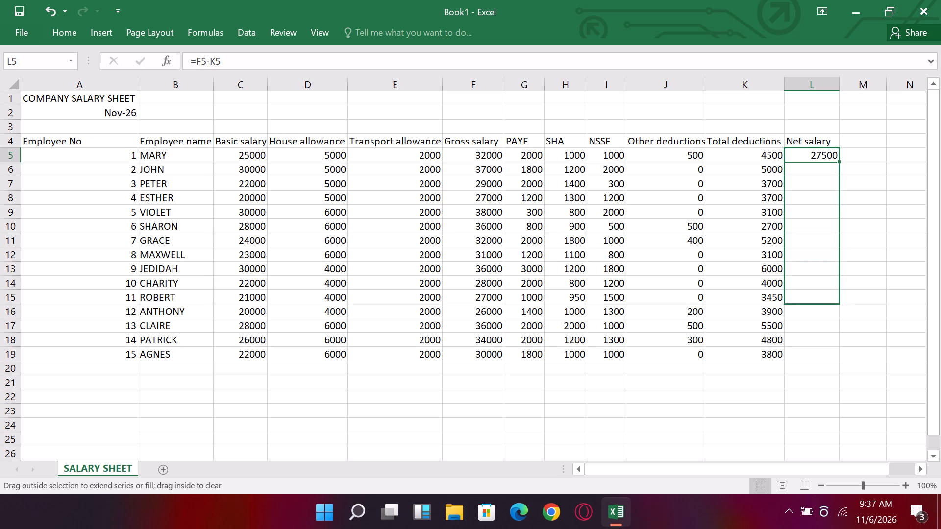
pyautogui.moveTo(826, 306); pyautogui.dragTo(810, 357)
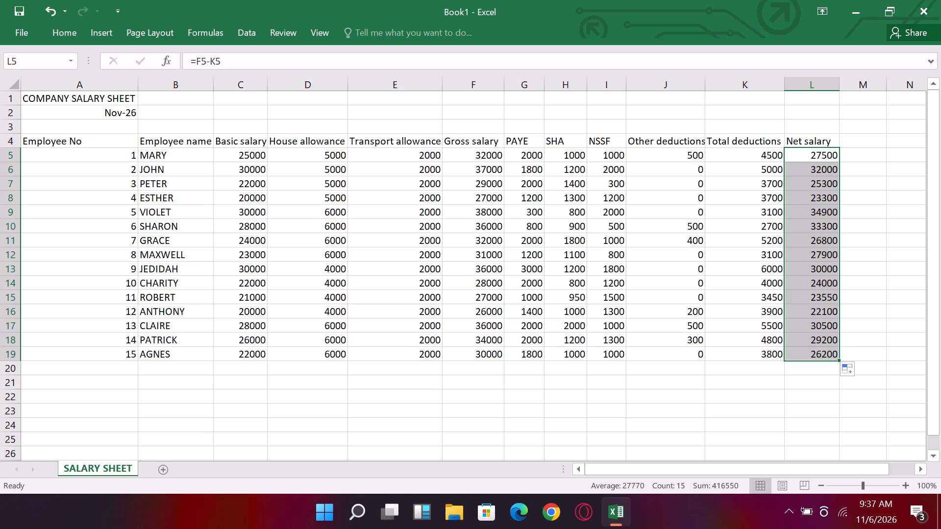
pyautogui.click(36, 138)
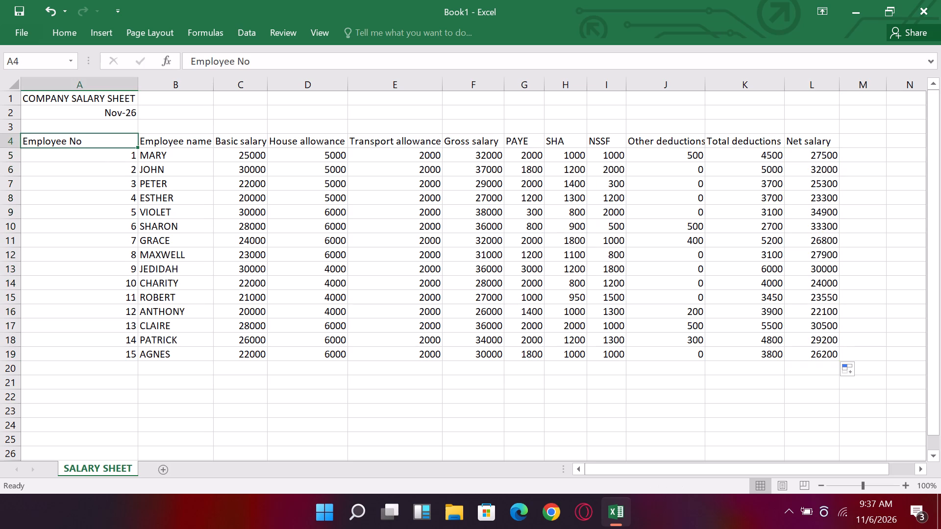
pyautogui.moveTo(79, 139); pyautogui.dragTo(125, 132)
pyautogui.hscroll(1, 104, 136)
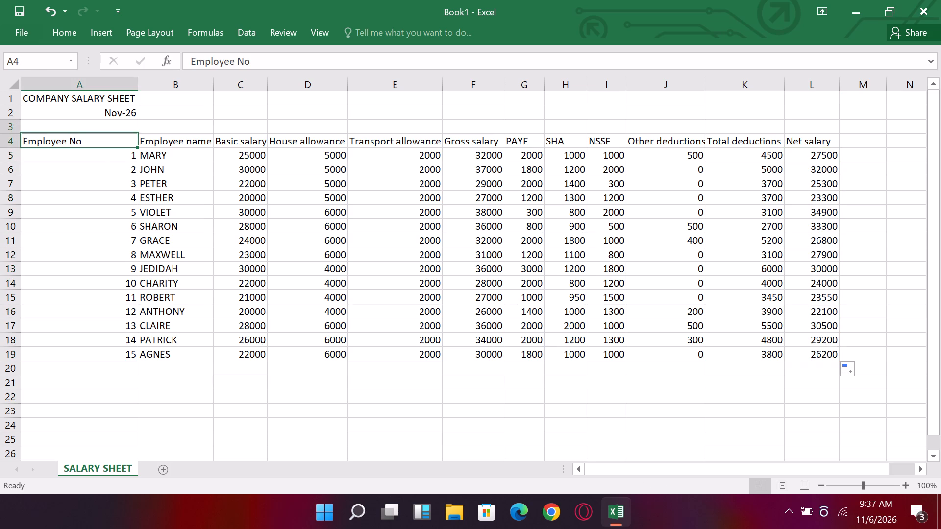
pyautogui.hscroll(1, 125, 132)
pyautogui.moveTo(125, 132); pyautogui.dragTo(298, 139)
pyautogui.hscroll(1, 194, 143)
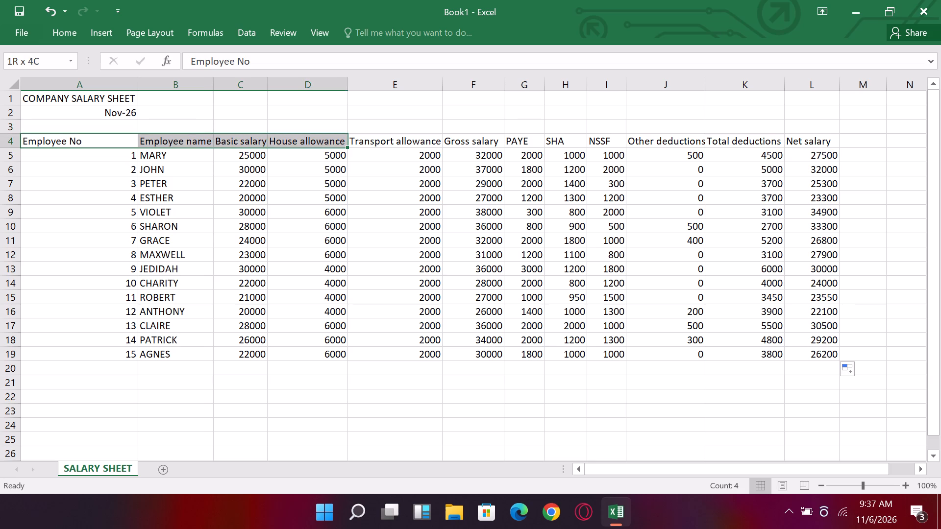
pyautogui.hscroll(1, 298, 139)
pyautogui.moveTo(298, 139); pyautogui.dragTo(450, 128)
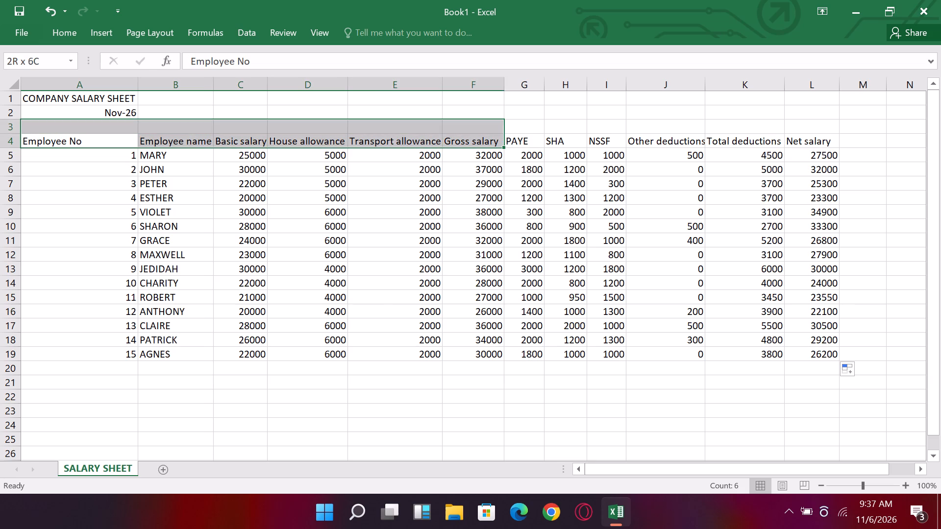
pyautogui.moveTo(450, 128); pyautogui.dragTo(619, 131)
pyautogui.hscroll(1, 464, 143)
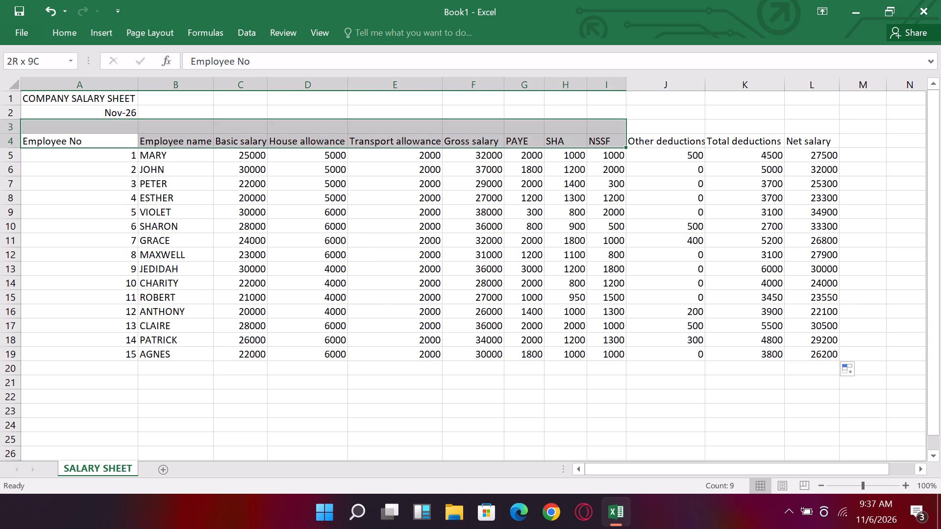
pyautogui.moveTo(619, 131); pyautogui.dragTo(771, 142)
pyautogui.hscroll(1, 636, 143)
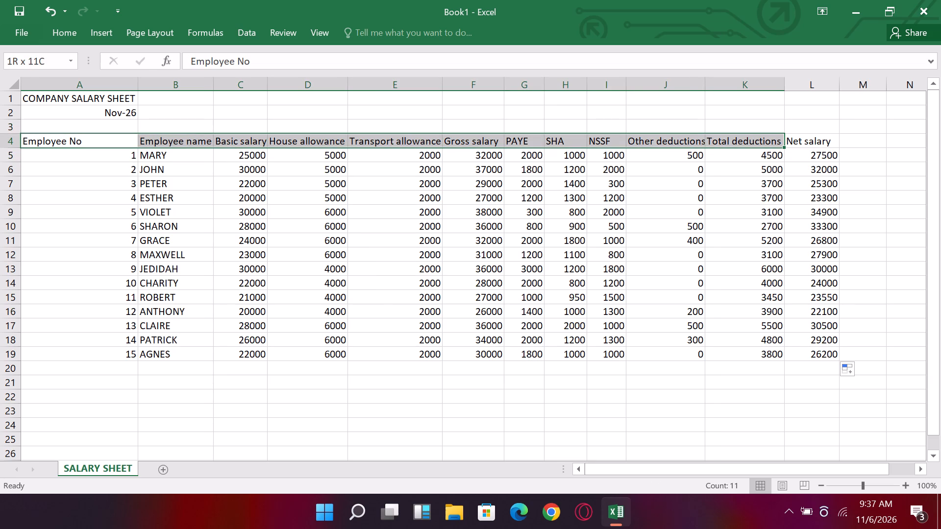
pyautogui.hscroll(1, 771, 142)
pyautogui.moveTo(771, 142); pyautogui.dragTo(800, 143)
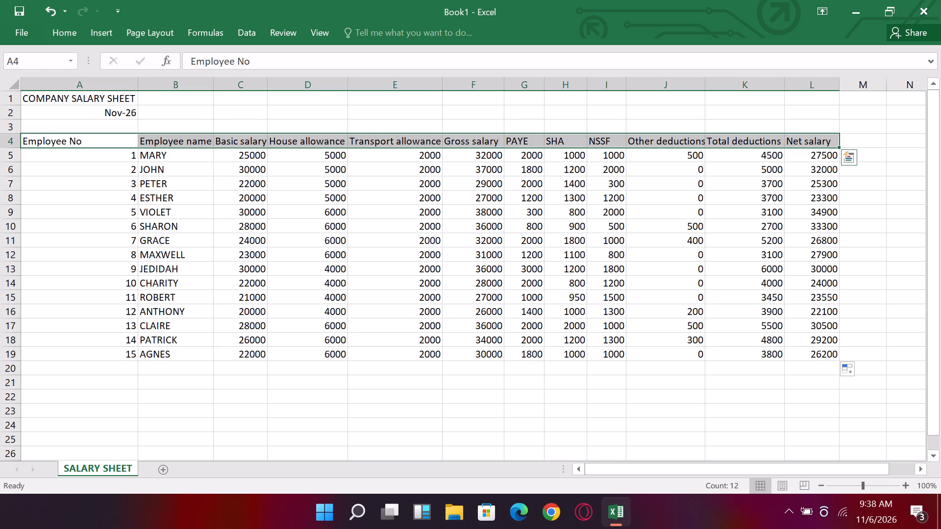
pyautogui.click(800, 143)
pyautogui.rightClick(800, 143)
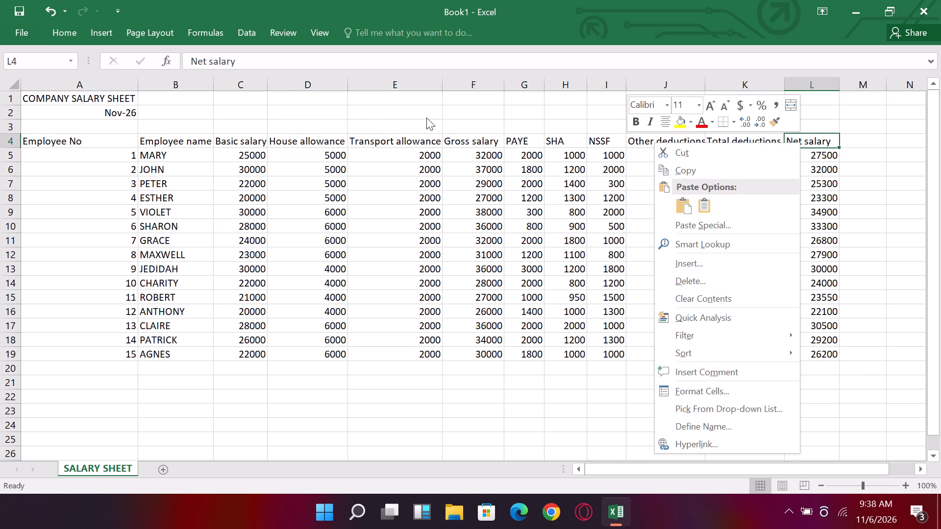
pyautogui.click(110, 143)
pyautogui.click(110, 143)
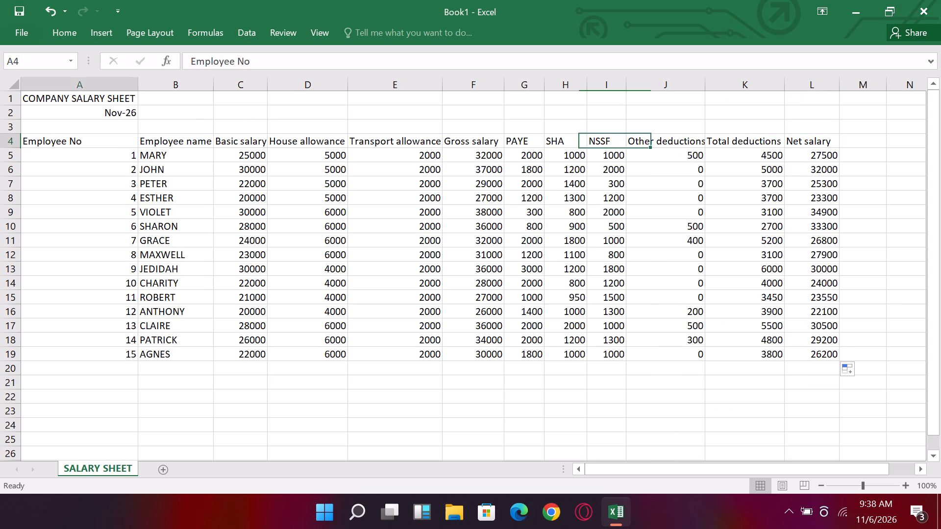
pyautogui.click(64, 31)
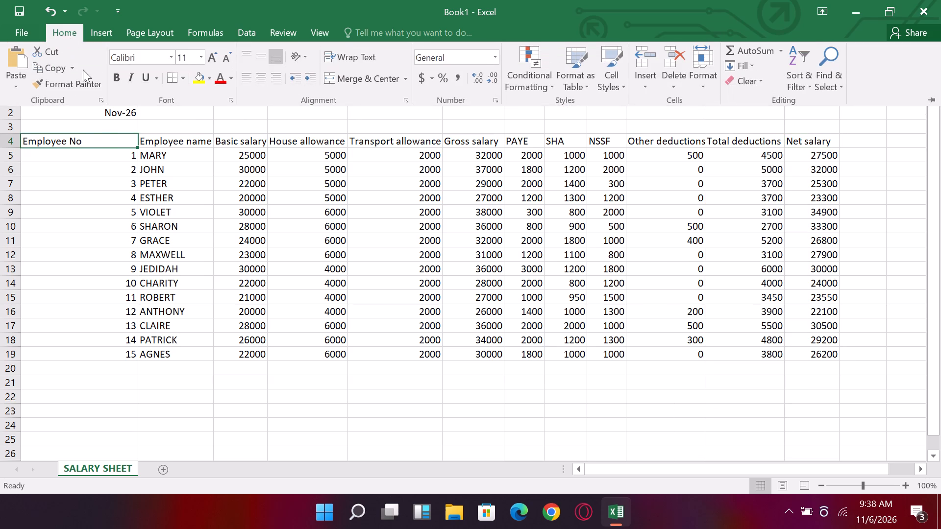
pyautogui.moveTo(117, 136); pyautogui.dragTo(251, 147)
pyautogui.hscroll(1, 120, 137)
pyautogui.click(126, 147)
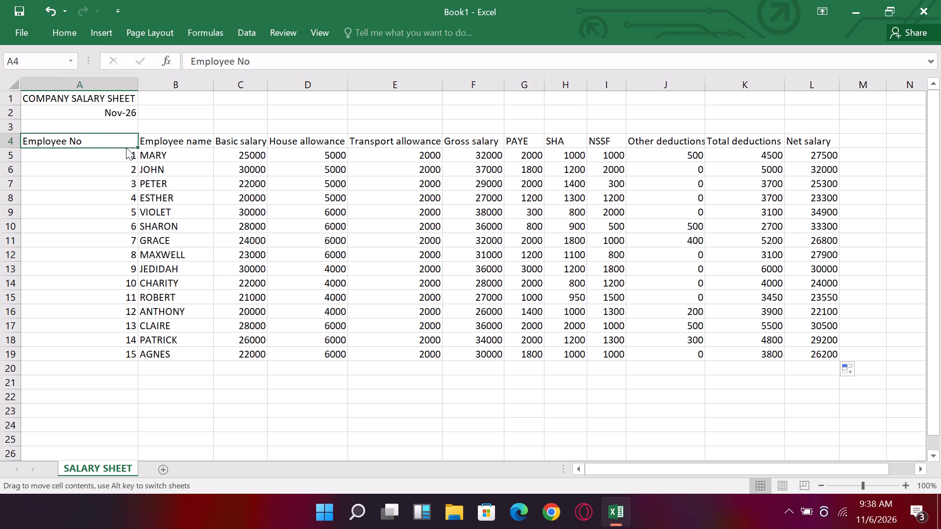
# Make the header row A4:L4 bold, from Employee No to Net salary.
pyautogui.click(125, 144)
pyautogui.moveTo(125, 144); pyautogui.dragTo(222, 137)
pyautogui.hscroll(1, 139, 144)
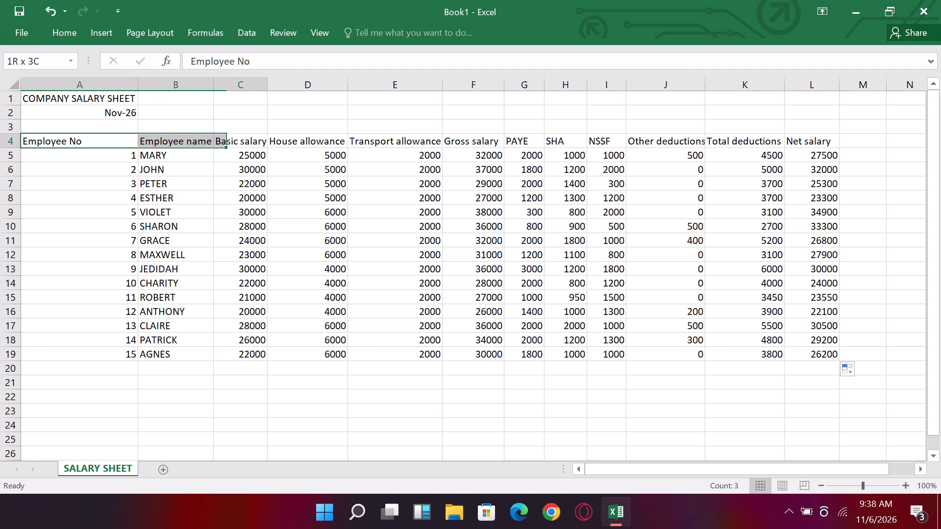
pyautogui.moveTo(222, 137); pyautogui.dragTo(659, 132)
pyautogui.hscroll(1, 222, 137)
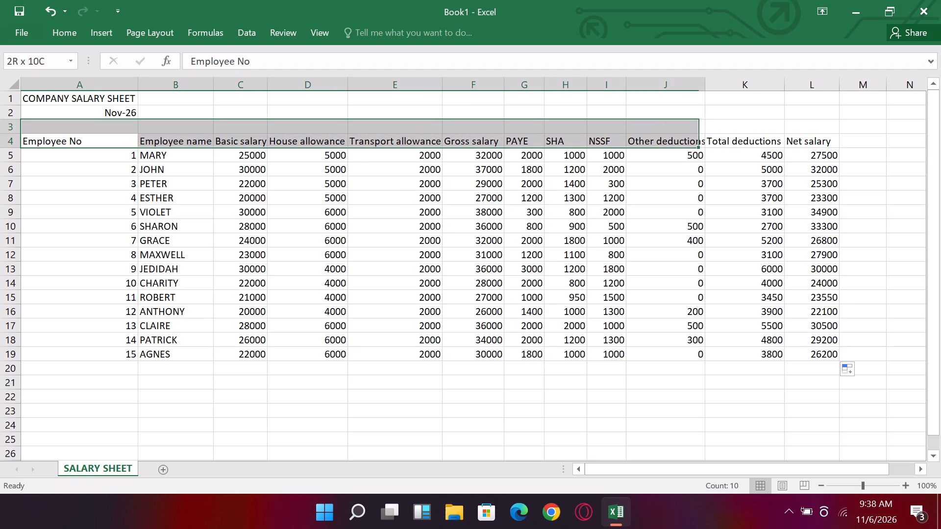
pyautogui.hscroll(1, 659, 132)
pyautogui.moveTo(659, 132); pyautogui.dragTo(806, 144)
pyautogui.hscroll(1, 806, 144)
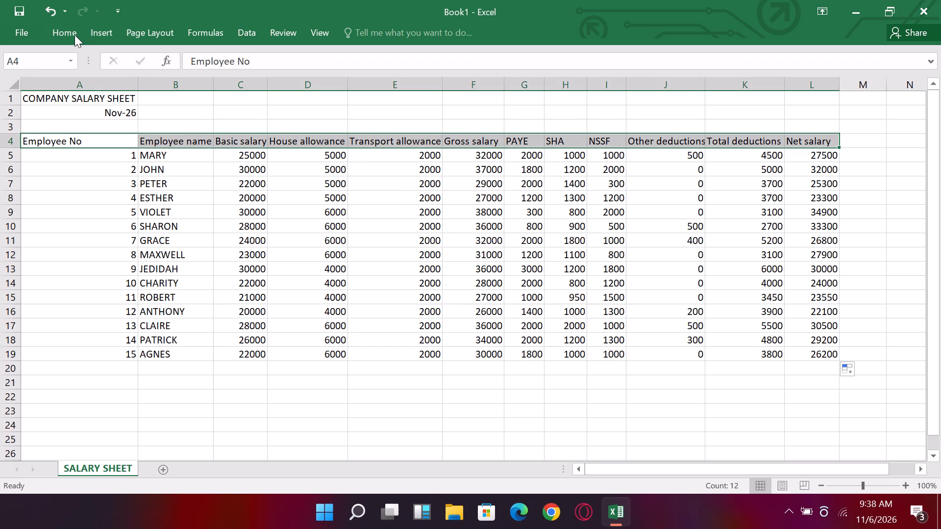
pyautogui.rightClick(219, 147)
pyautogui.rightClick(219, 147)
pyautogui.click(219, 147)
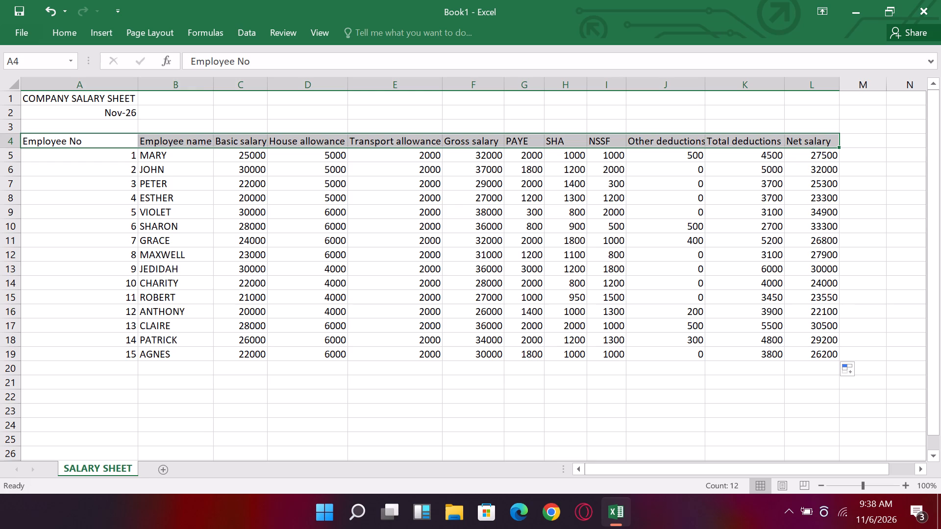
pyautogui.rightClick(219, 147)
pyautogui.click(219, 147)
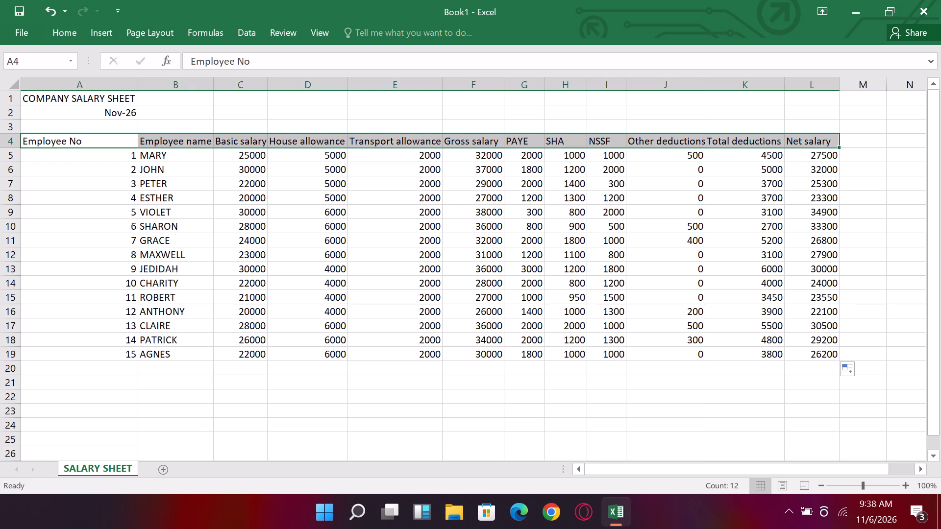
pyautogui.rightClick(376, 145)
pyautogui.rightClick(376, 145)
pyautogui.click(376, 145)
pyautogui.rightClick(376, 145)
pyautogui.click(376, 145)
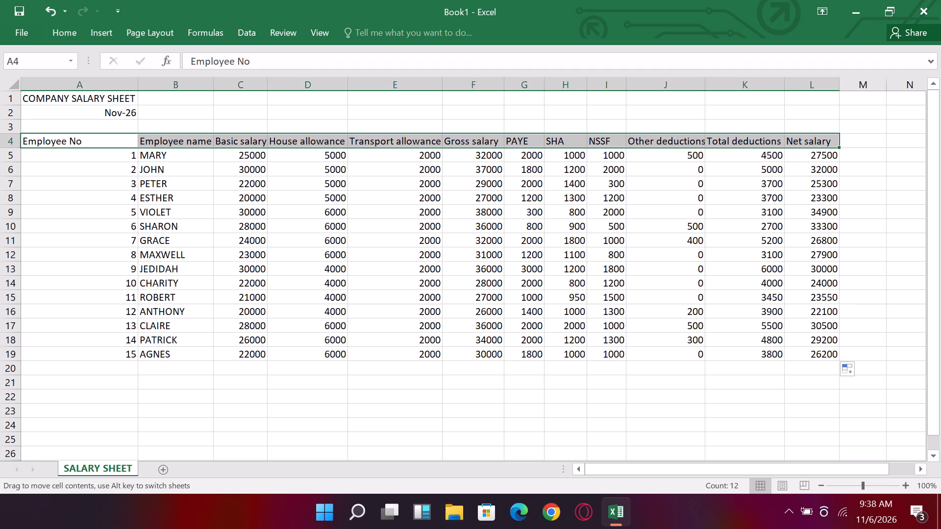
pyautogui.click(74, 30)
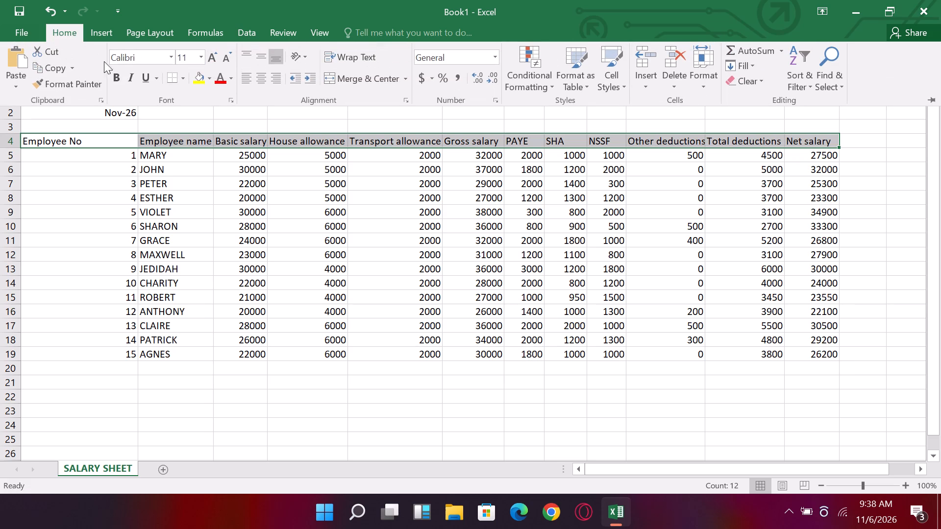
pyautogui.click(119, 72)
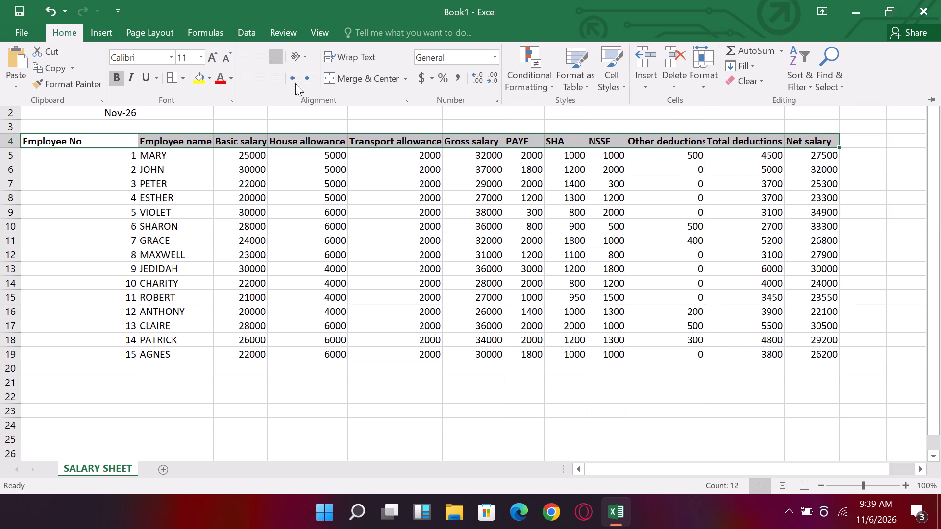
# Fill the header row A4:L4 with the theme colour Orange, Accent 2, Darker 25%.
pyautogui.click(209, 75)
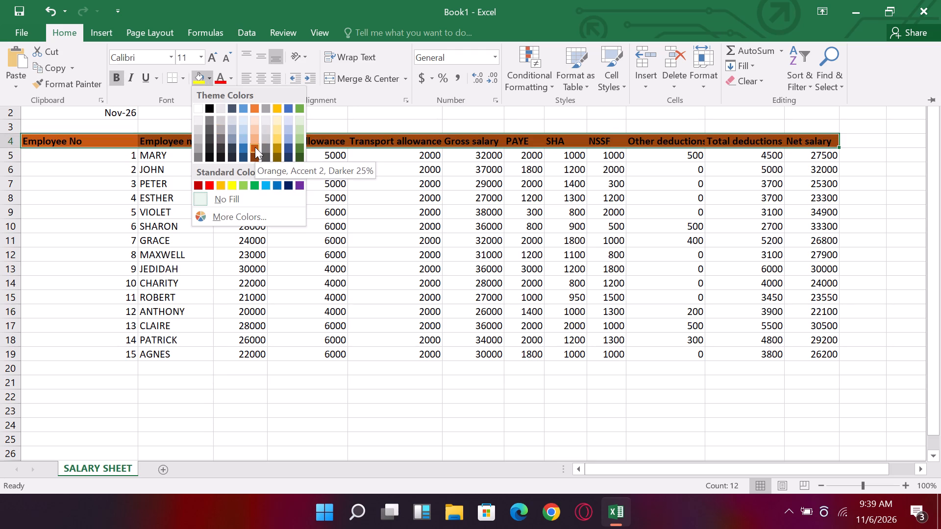
pyautogui.click(255, 147)
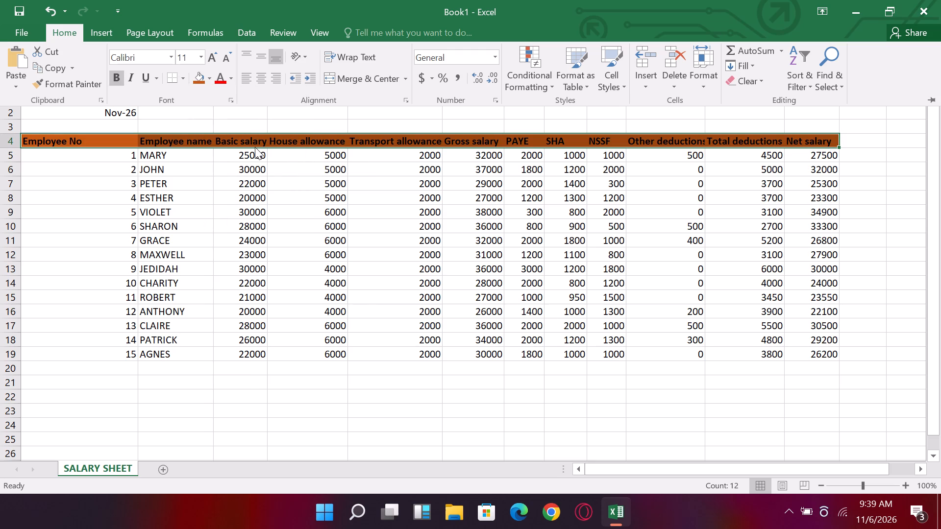
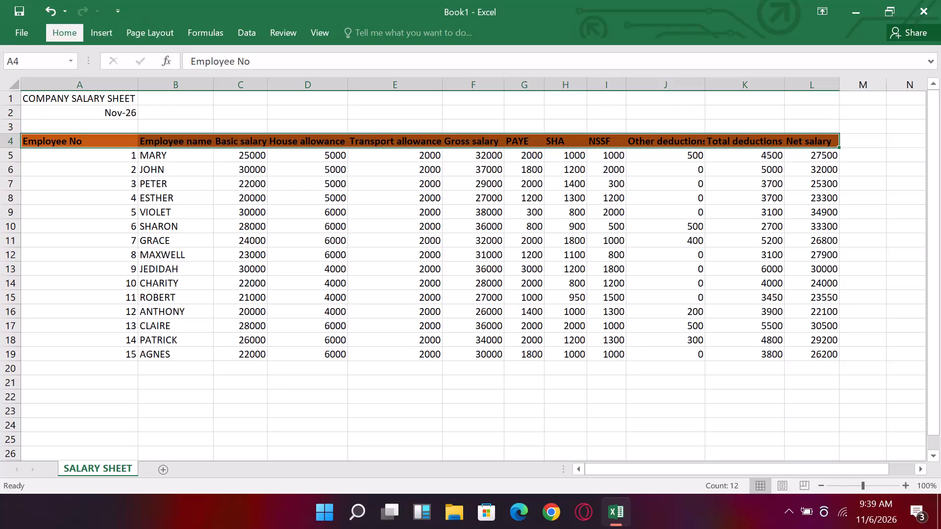
# Apply the $ English (United States) accounting format to the salary figures in C5:L19.
pyautogui.click(230, 156)
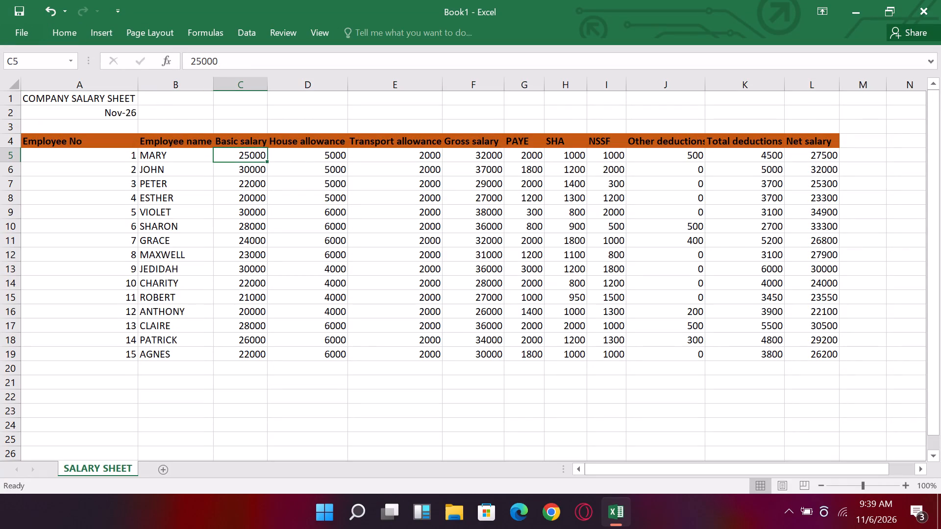
pyautogui.click(252, 152)
pyautogui.moveTo(252, 154); pyautogui.dragTo(369, 183)
pyautogui.hscroll(1, 295, 176)
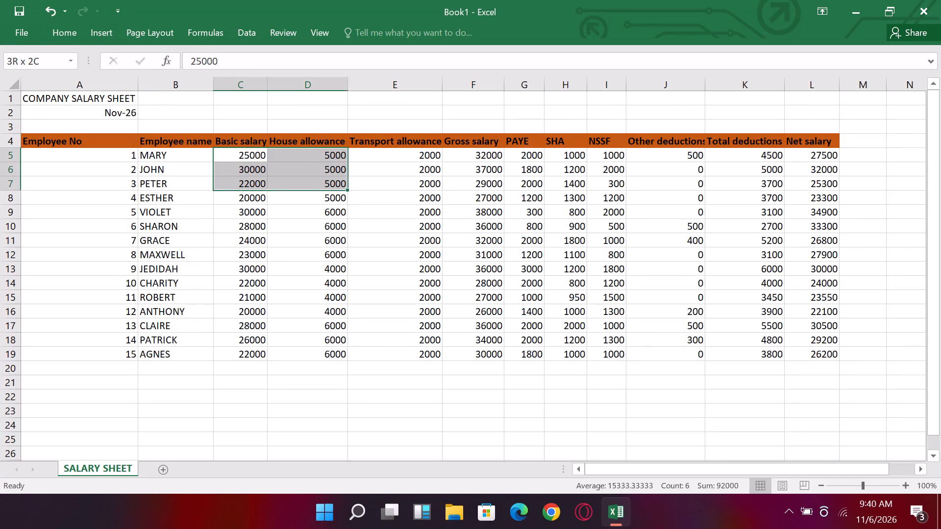
pyautogui.moveTo(369, 183); pyautogui.dragTo(812, 344)
pyautogui.hscroll(1, 369, 183)
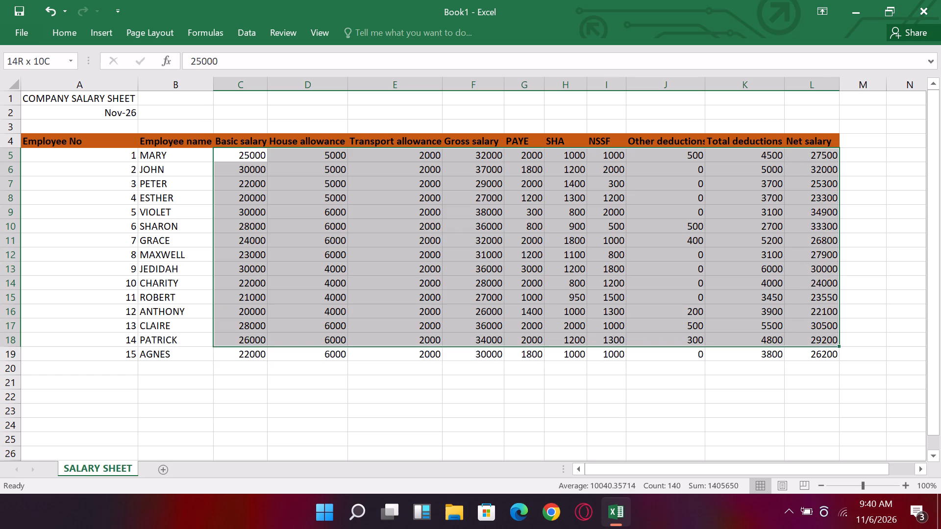
pyautogui.hscroll(1, 812, 344)
pyautogui.moveTo(812, 344); pyautogui.dragTo(810, 354)
pyautogui.hscroll(1, 810, 354)
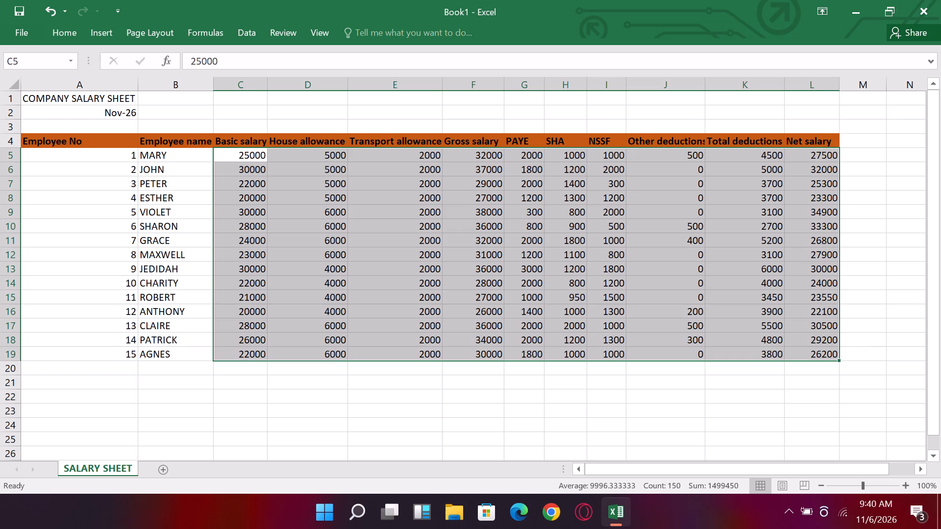
pyautogui.click(63, 31)
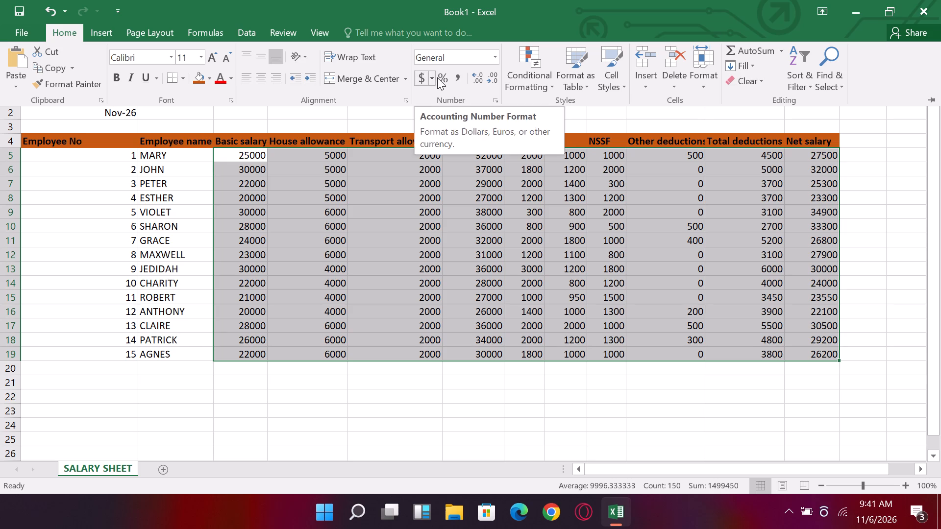
pyautogui.click(431, 79)
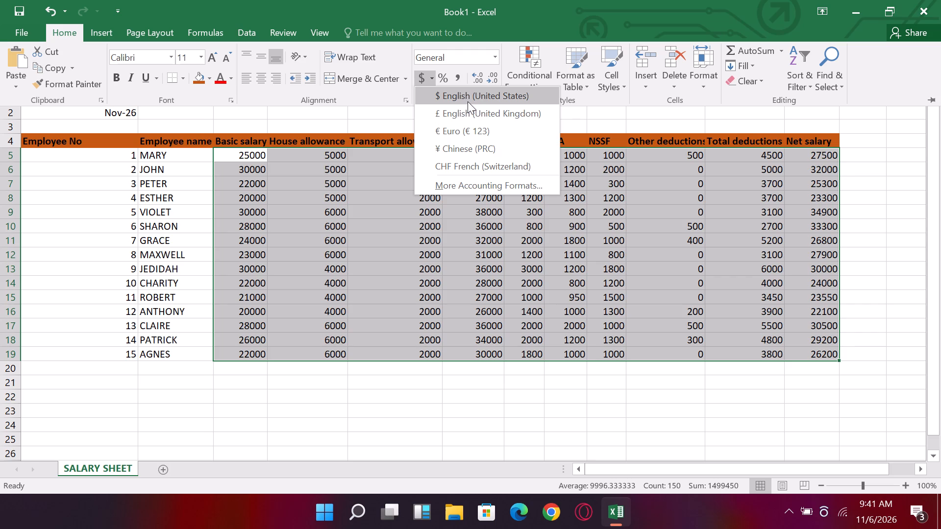
pyautogui.click(468, 101)
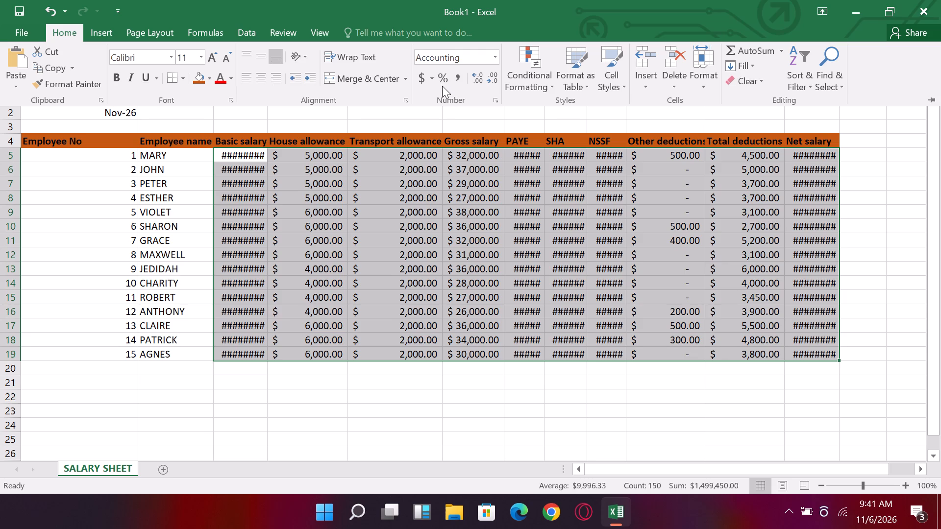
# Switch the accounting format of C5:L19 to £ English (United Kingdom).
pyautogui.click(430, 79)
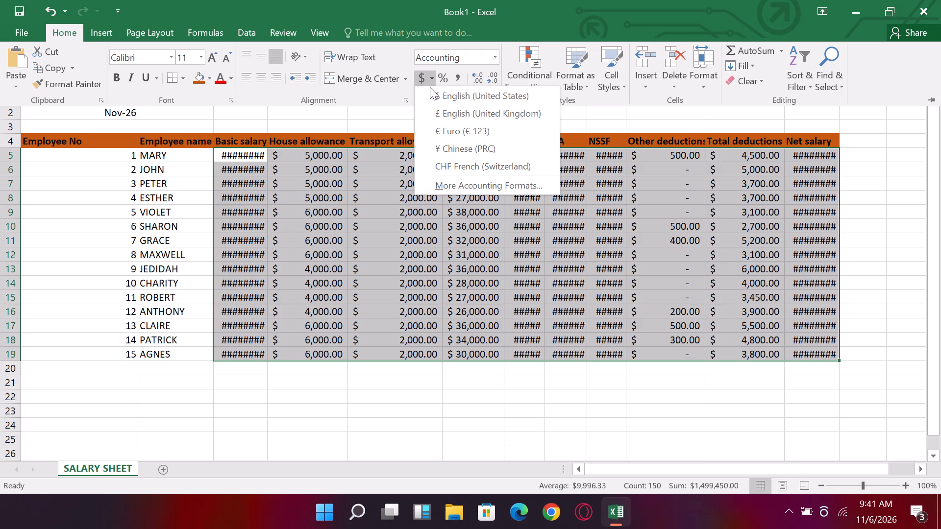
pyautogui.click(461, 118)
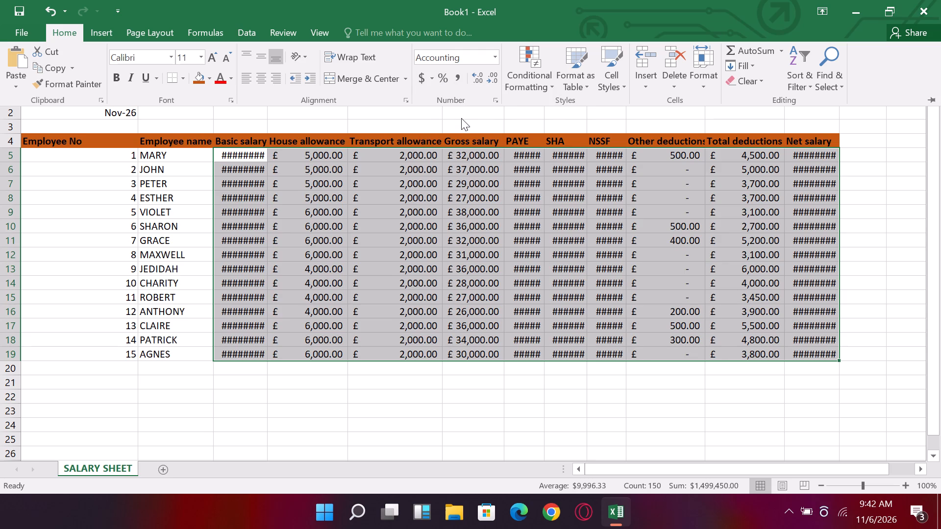
# Set C5:L19 to the Accounting number format with 2 decimal places and the currency symbol None.
pyautogui.click(432, 79)
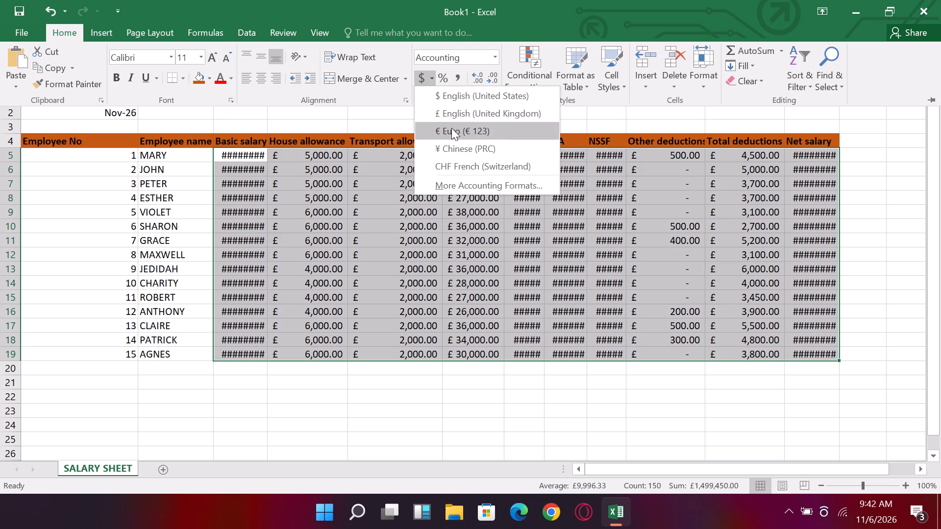
pyautogui.click(460, 187)
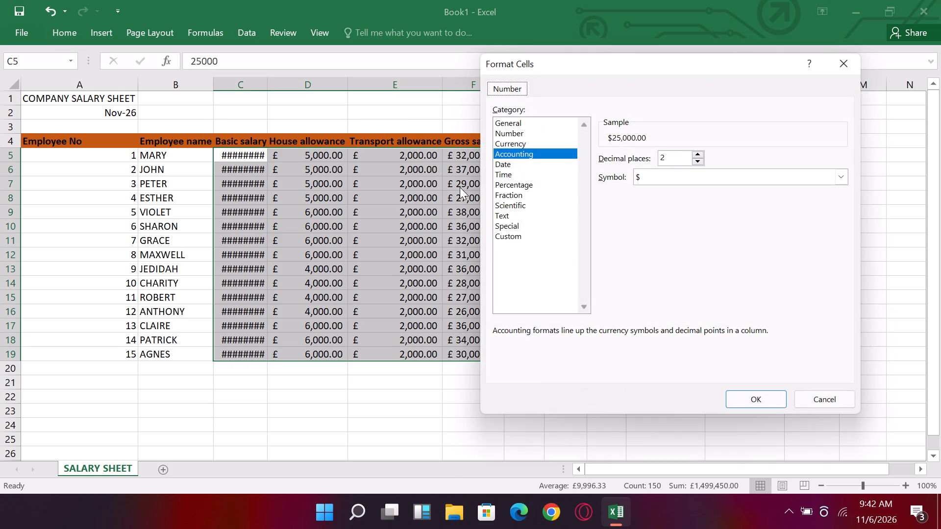
pyautogui.click(537, 150)
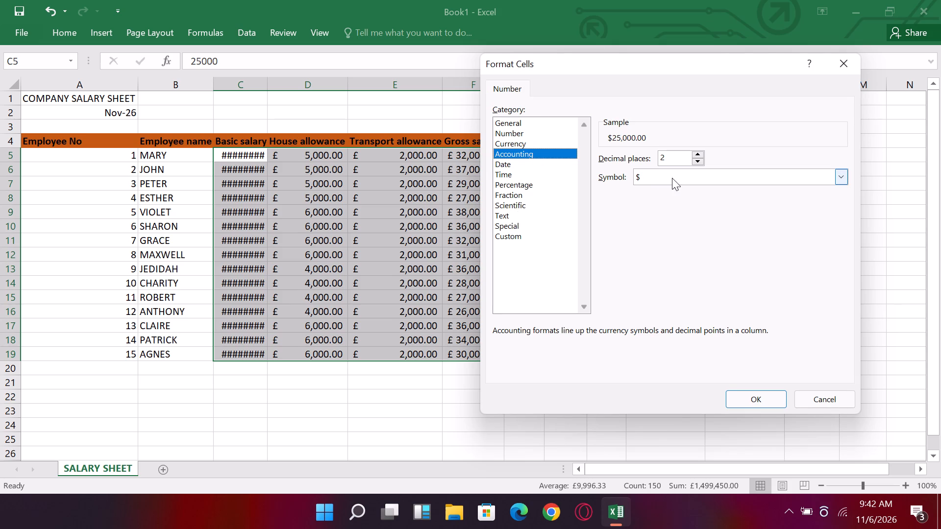
pyautogui.click(841, 176)
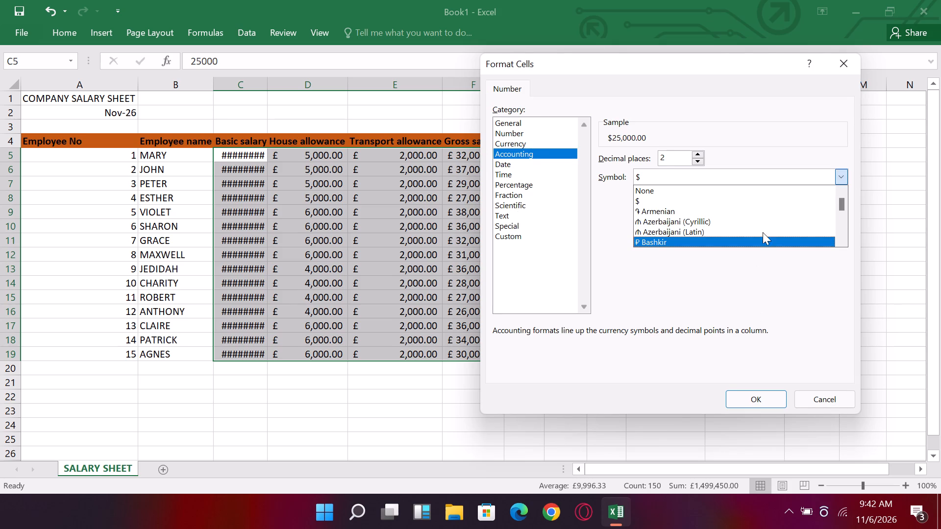
pyautogui.click(746, 192)
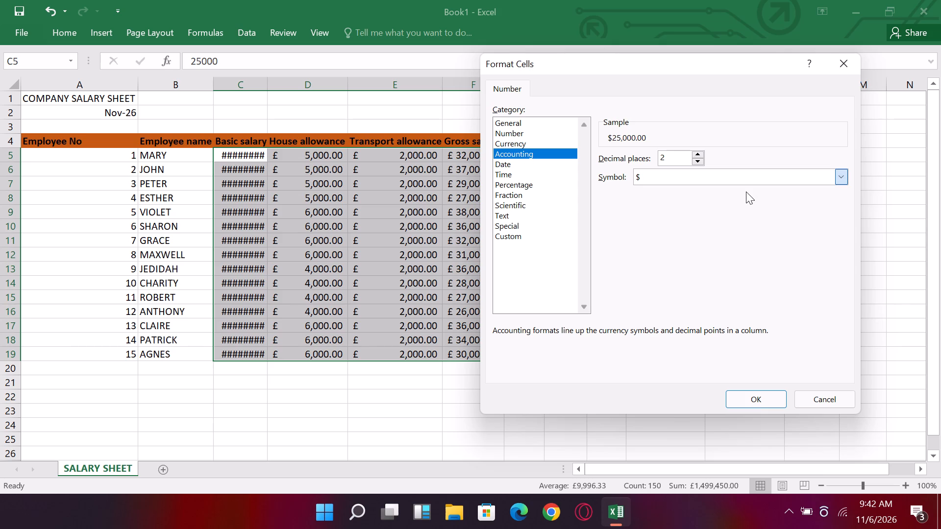
pyautogui.click(743, 394)
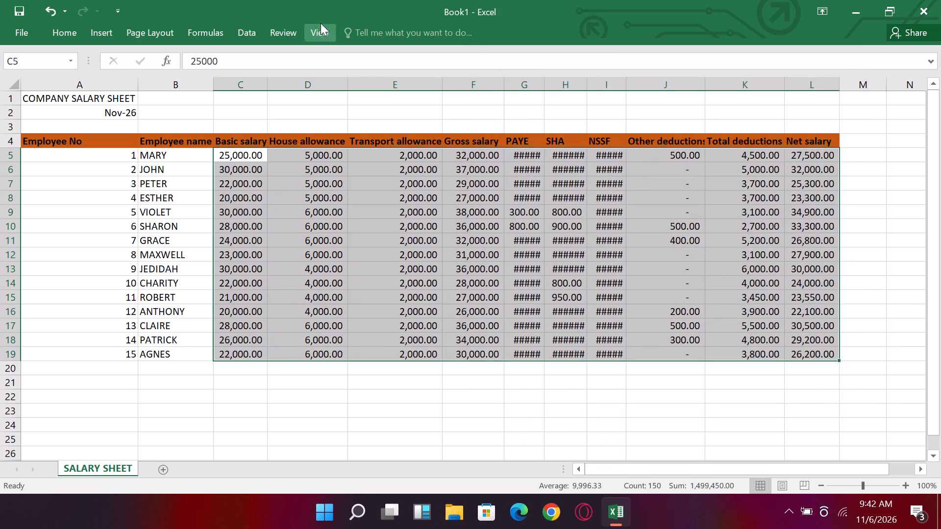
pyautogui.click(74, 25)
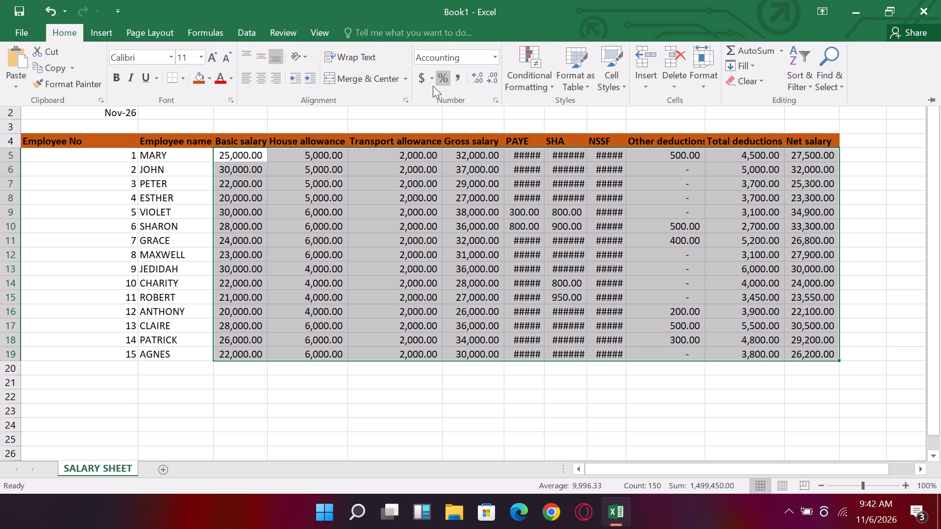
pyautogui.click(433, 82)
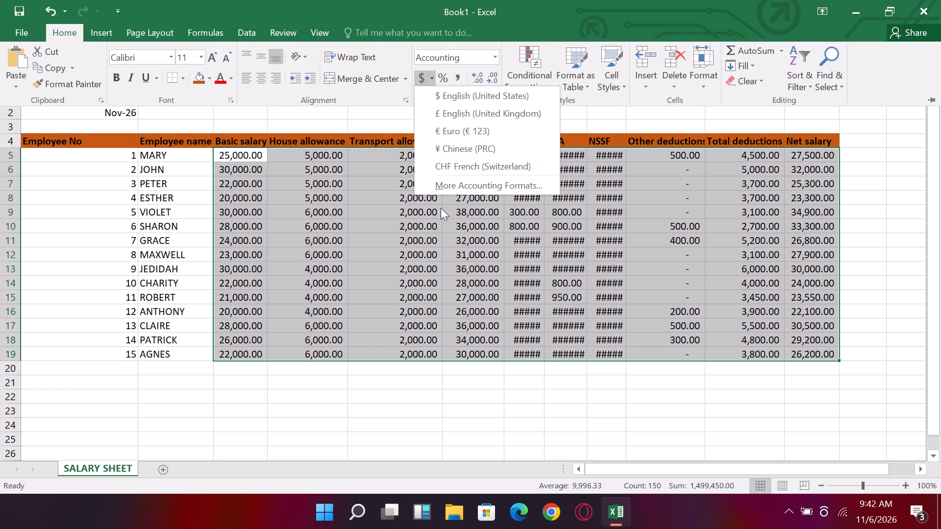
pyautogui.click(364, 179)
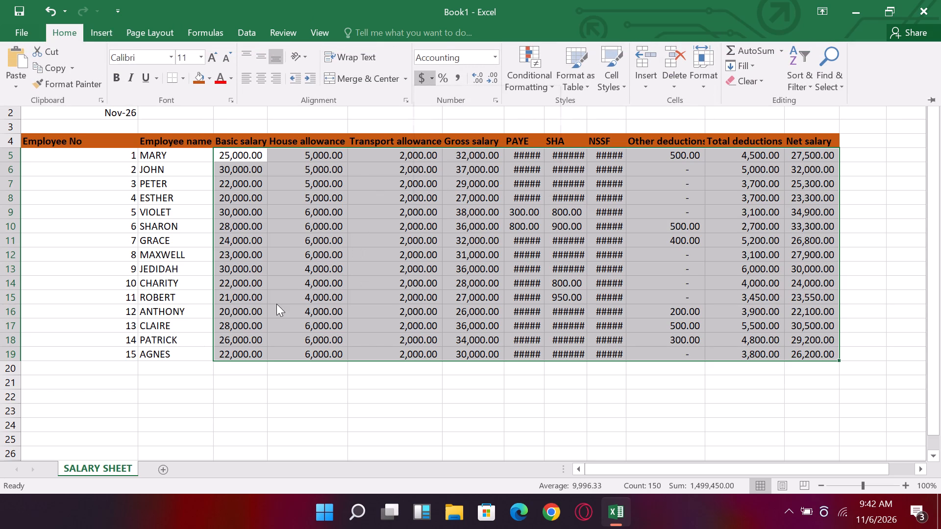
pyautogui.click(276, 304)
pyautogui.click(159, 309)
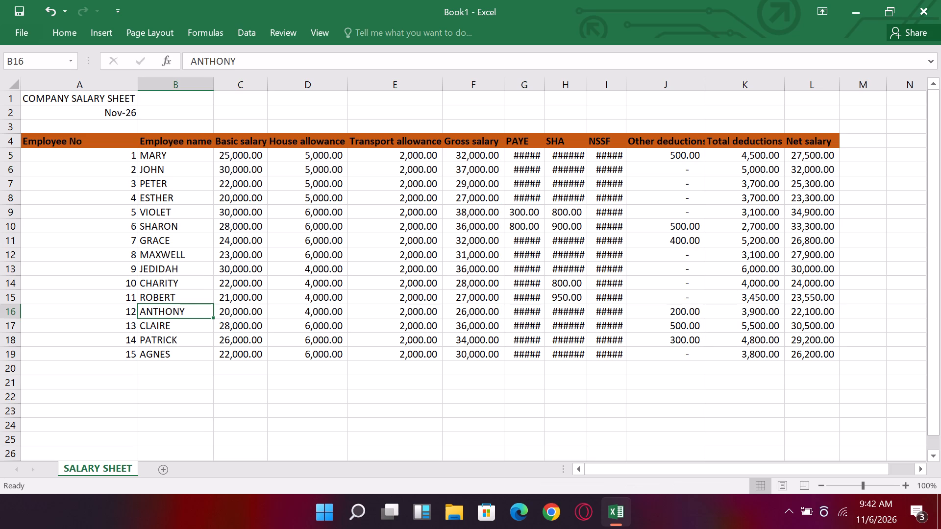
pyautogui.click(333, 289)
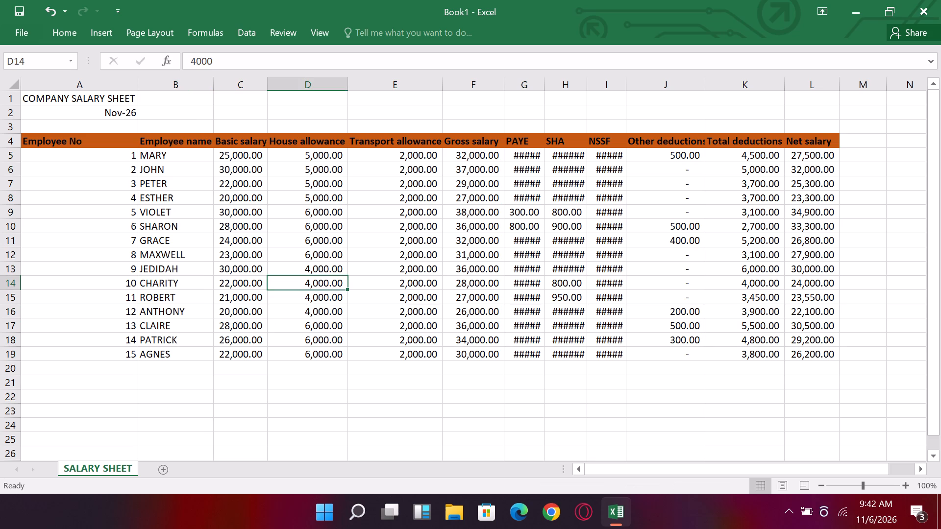
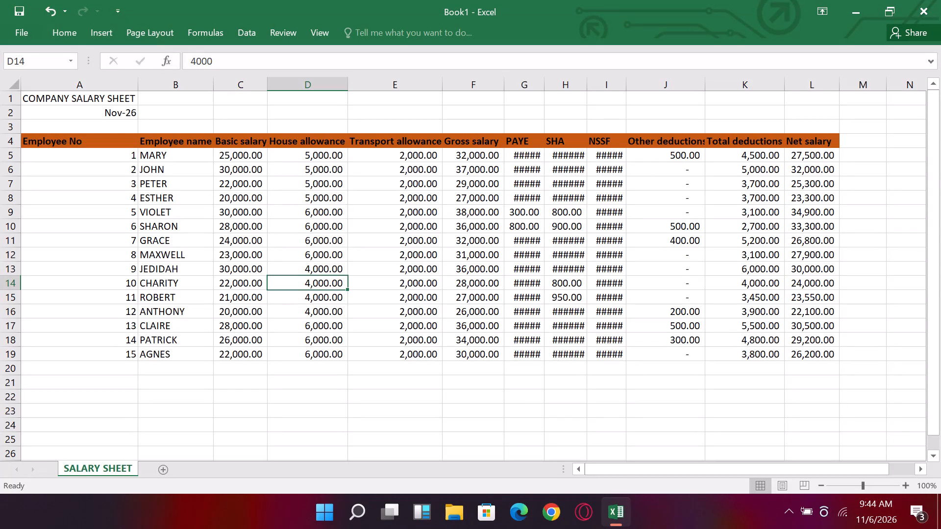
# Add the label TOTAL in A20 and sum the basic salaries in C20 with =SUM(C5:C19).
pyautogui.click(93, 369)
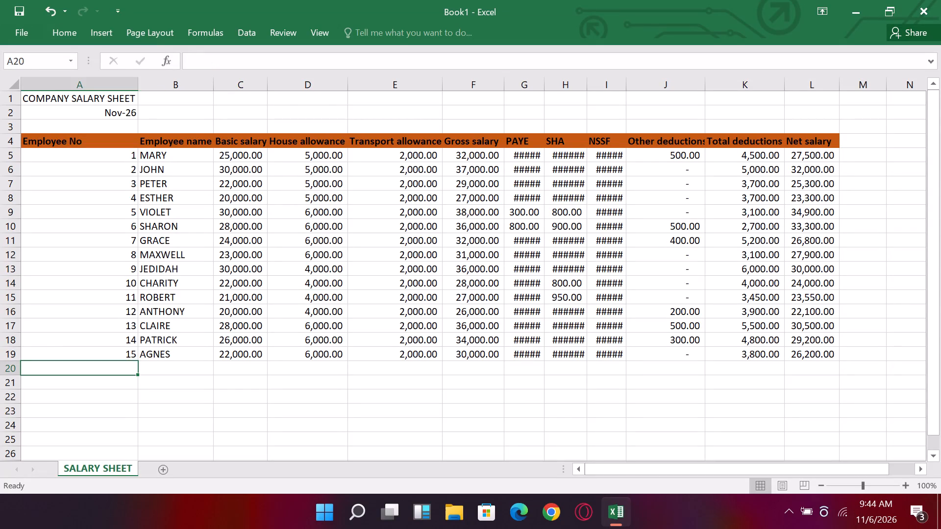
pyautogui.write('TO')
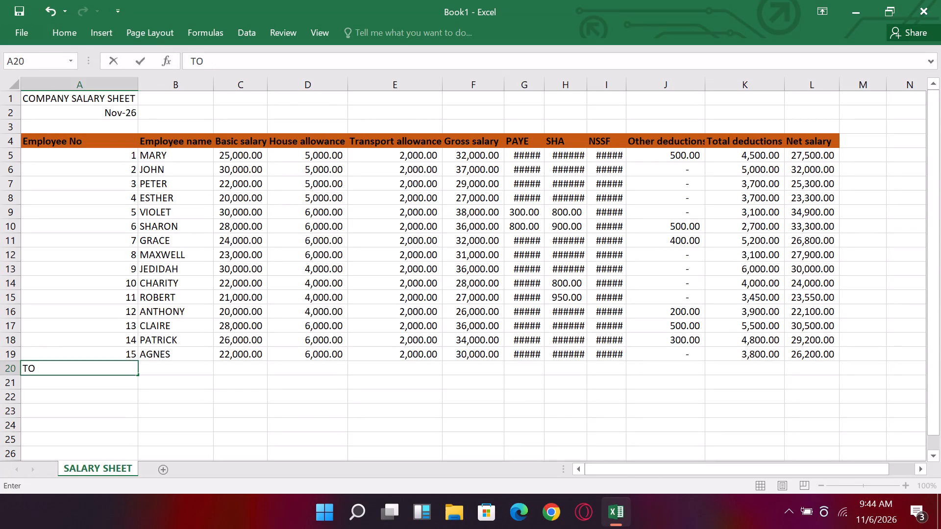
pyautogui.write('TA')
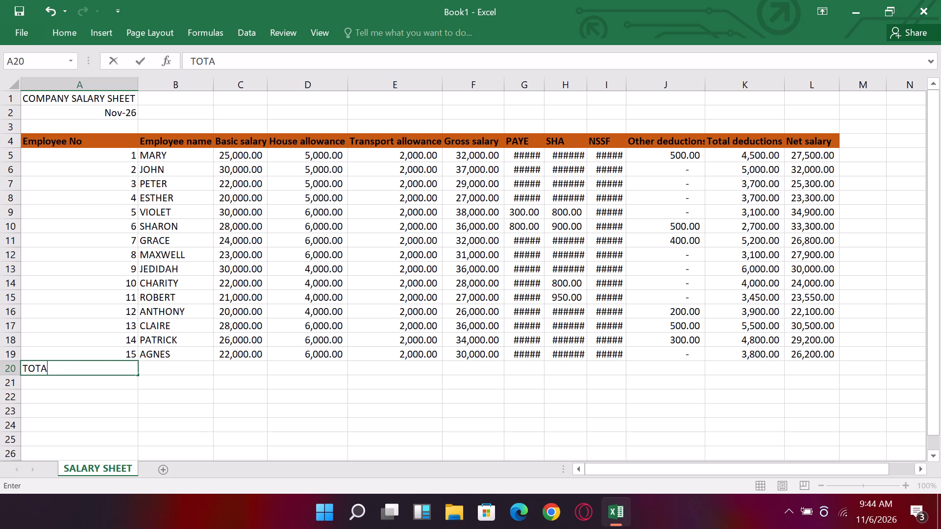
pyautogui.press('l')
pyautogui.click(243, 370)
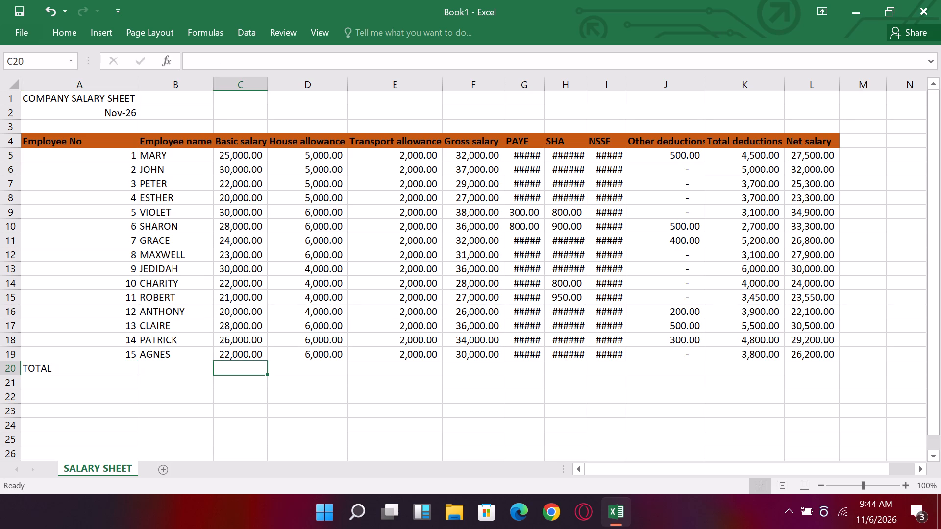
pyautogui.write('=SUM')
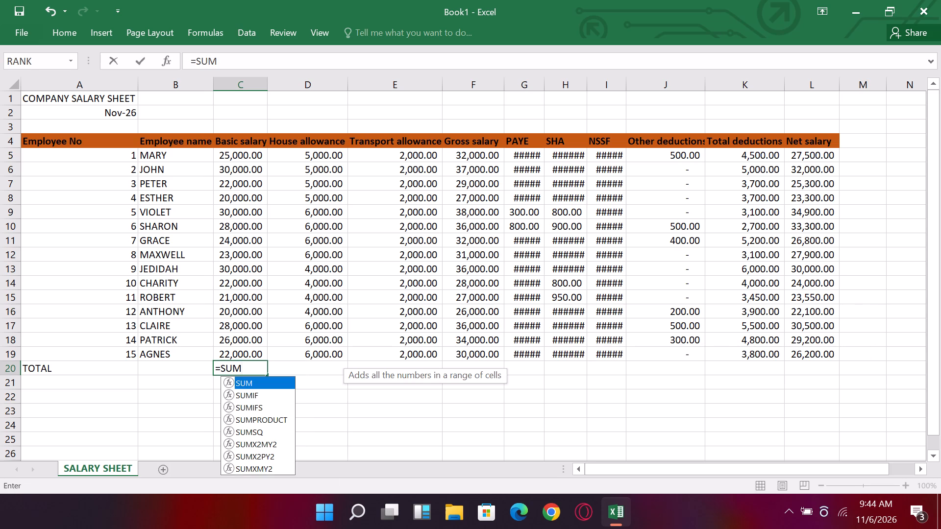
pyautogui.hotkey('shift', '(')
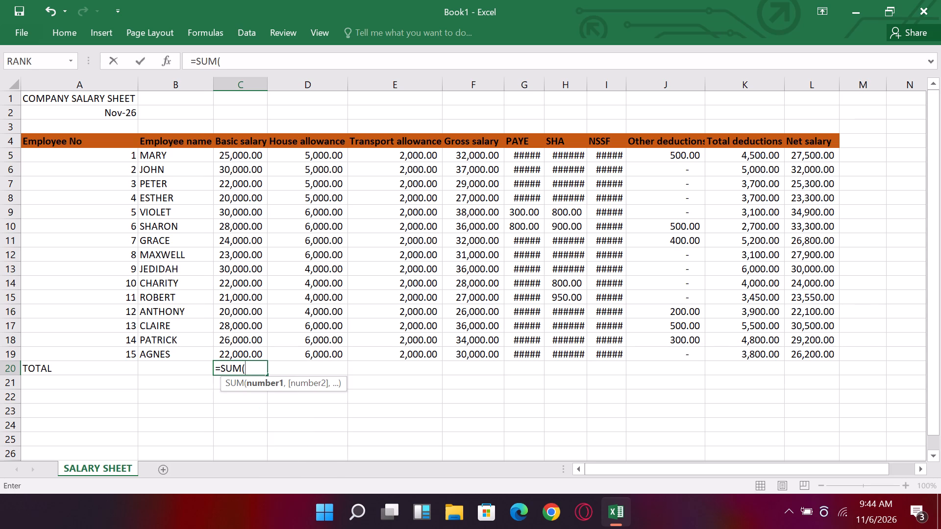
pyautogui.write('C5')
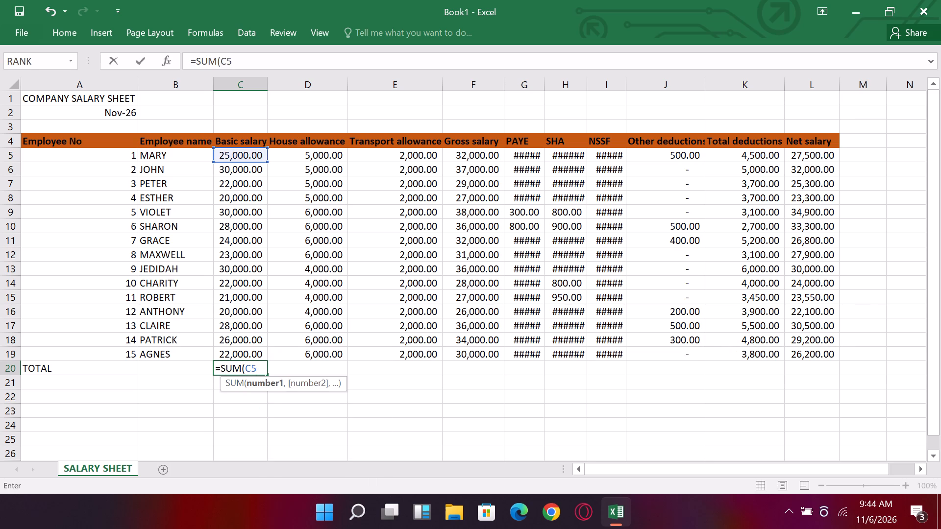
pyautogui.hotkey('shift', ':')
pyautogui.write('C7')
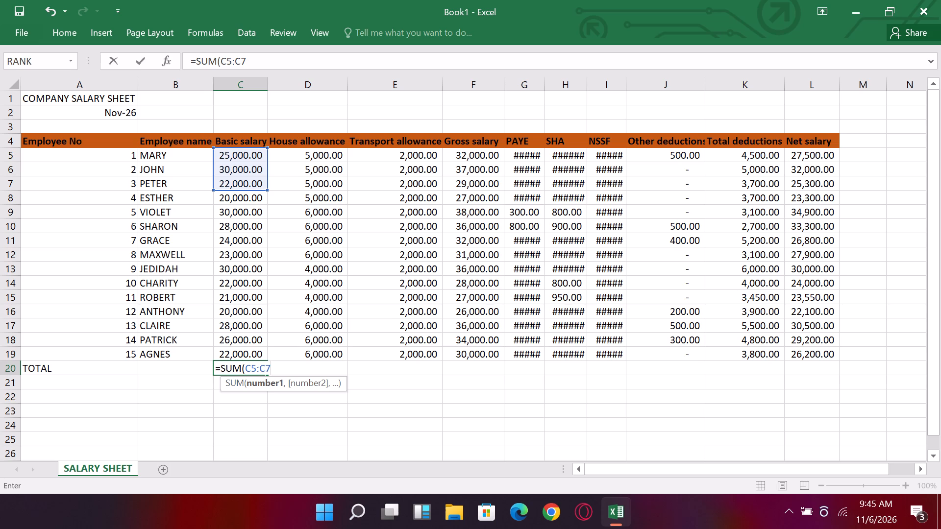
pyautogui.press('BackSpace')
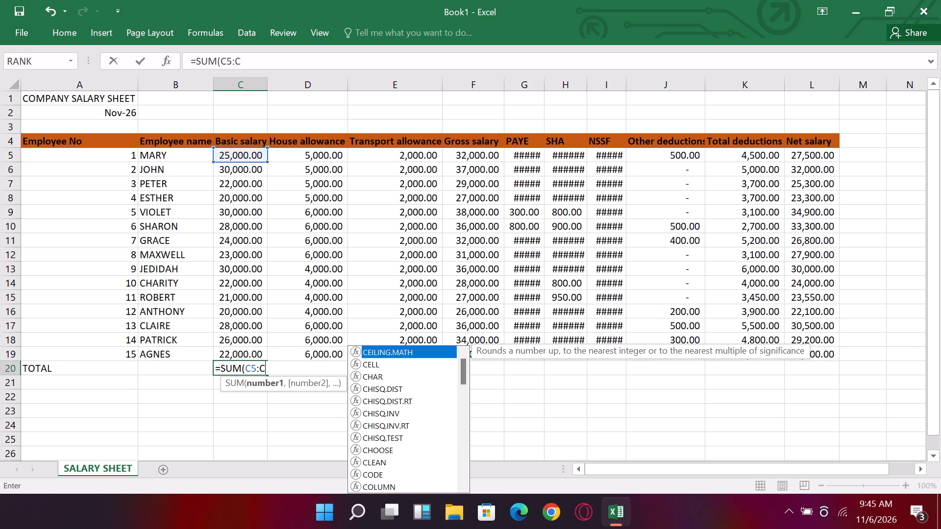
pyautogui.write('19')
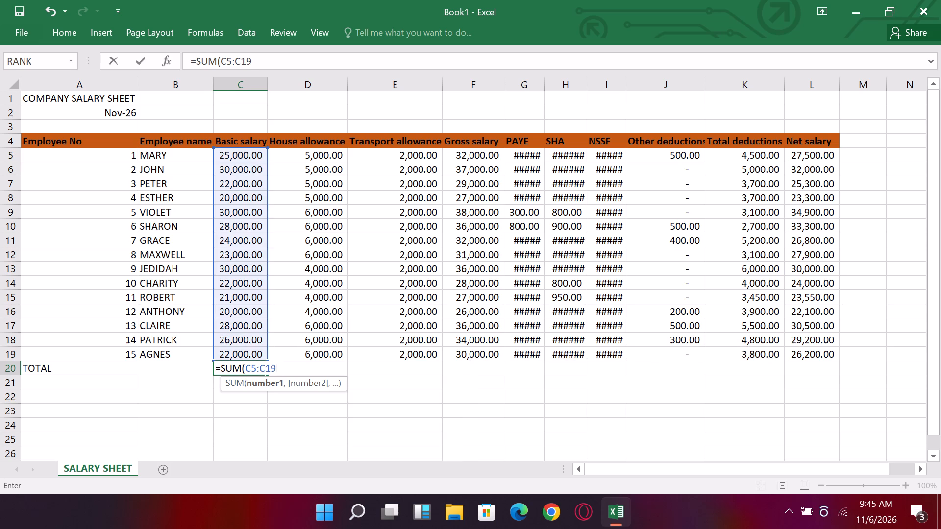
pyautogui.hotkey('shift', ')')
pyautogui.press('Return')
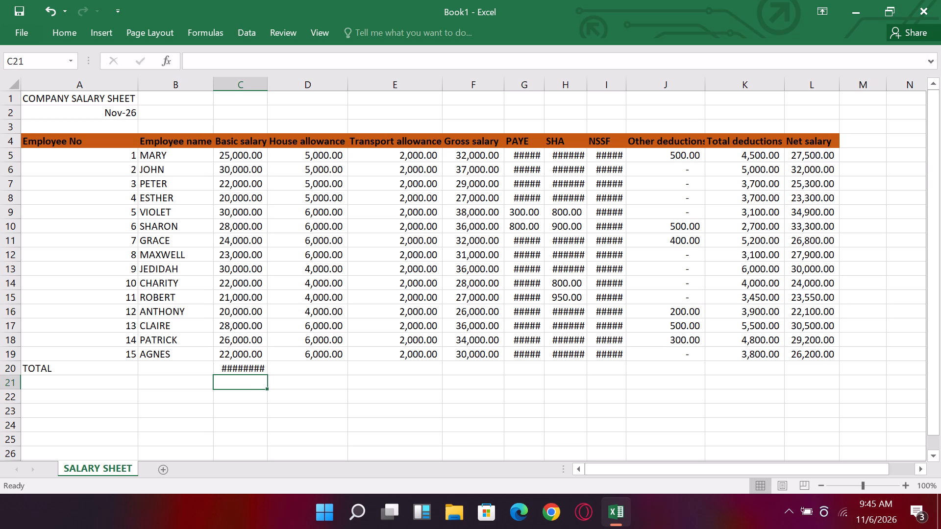
# Undo the TOTAL row entries and all the accounting formats applied to C5:L19, back to plain numbers.
pyautogui.click(245, 369)
pyautogui.click(49, 11)
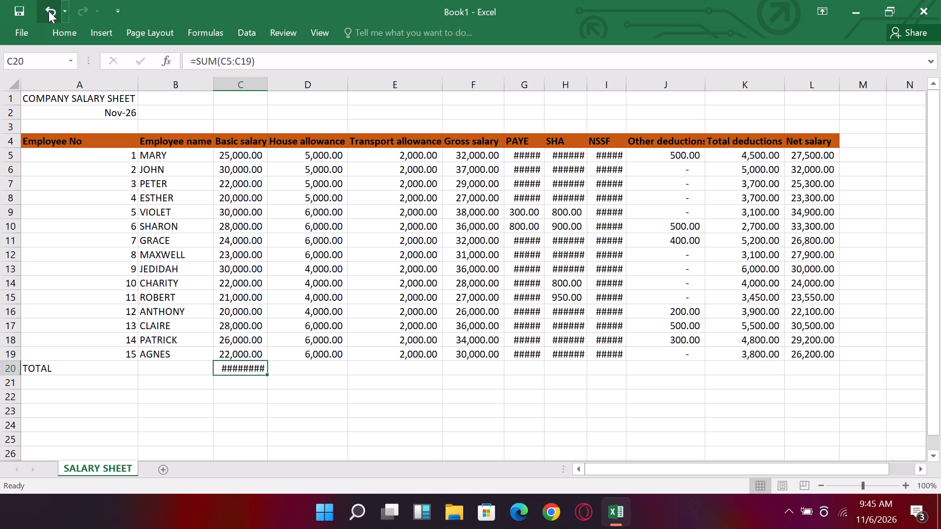
pyautogui.click(49, 11)
pyautogui.click(49, 11)
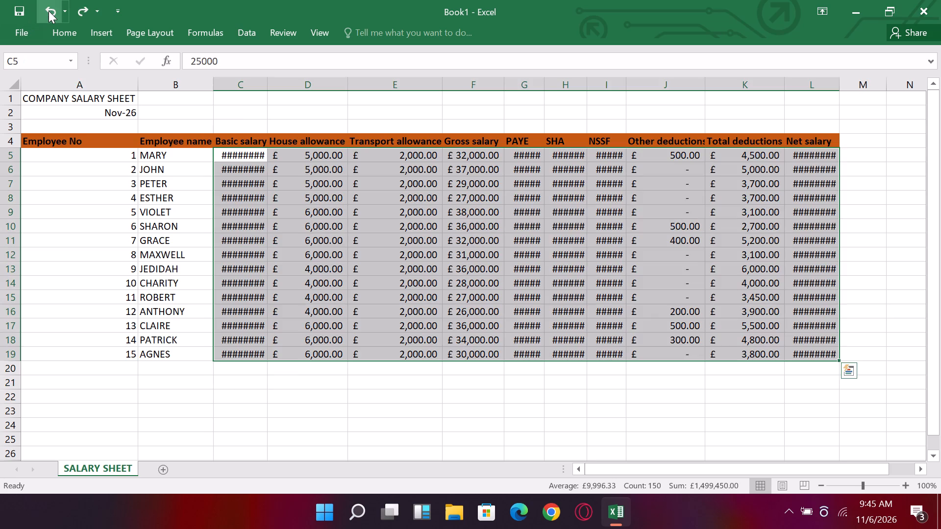
pyautogui.click(49, 11)
pyautogui.click(49, 11)
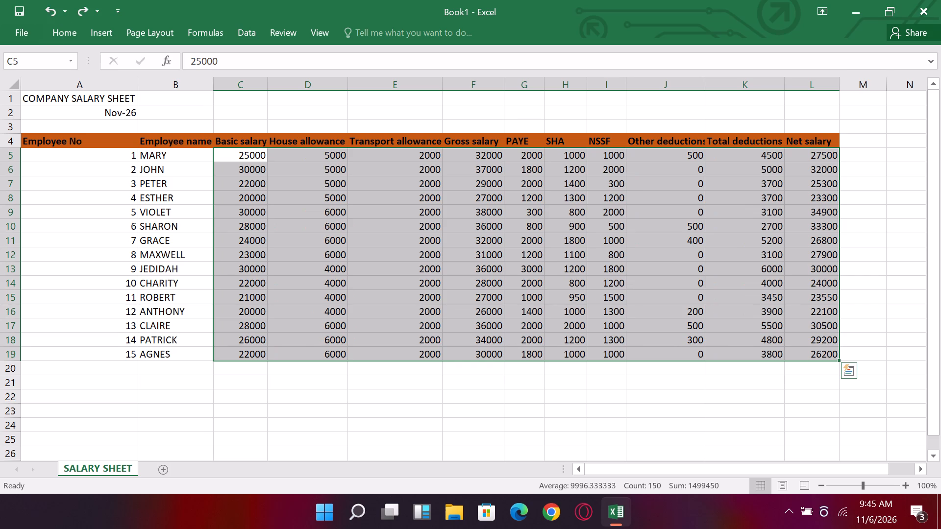
# Enter the label TOTAL in A20 and total the Basic salary column in C20 with =SUM(C5:C19).
pyautogui.click(115, 368)
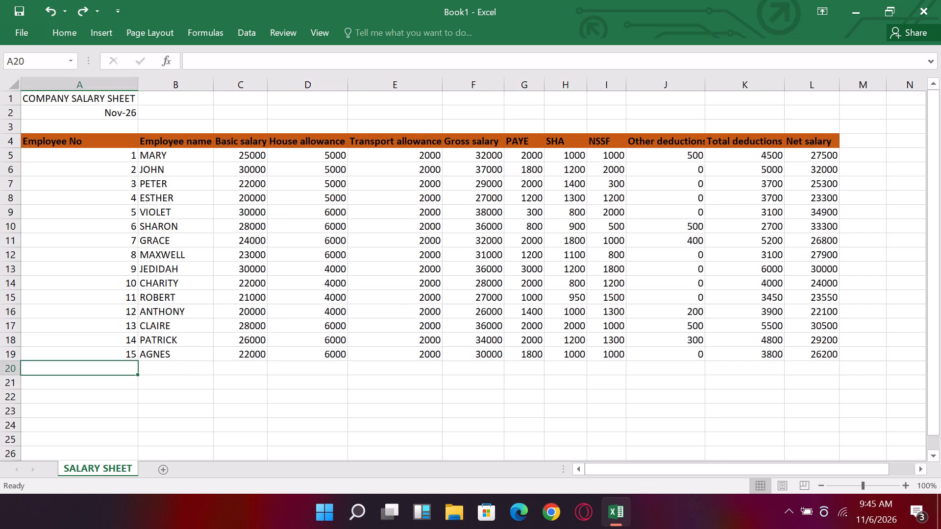
pyautogui.write('TOTAL')
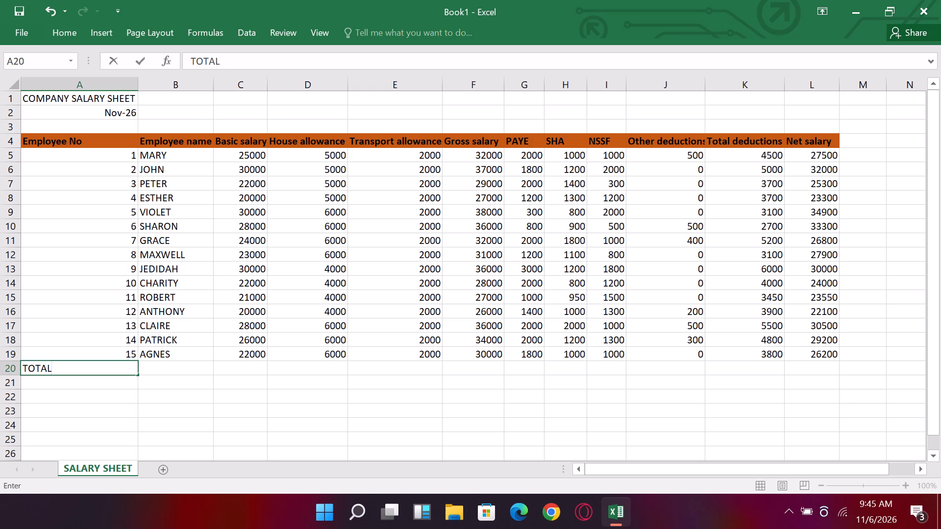
pyautogui.click(244, 367)
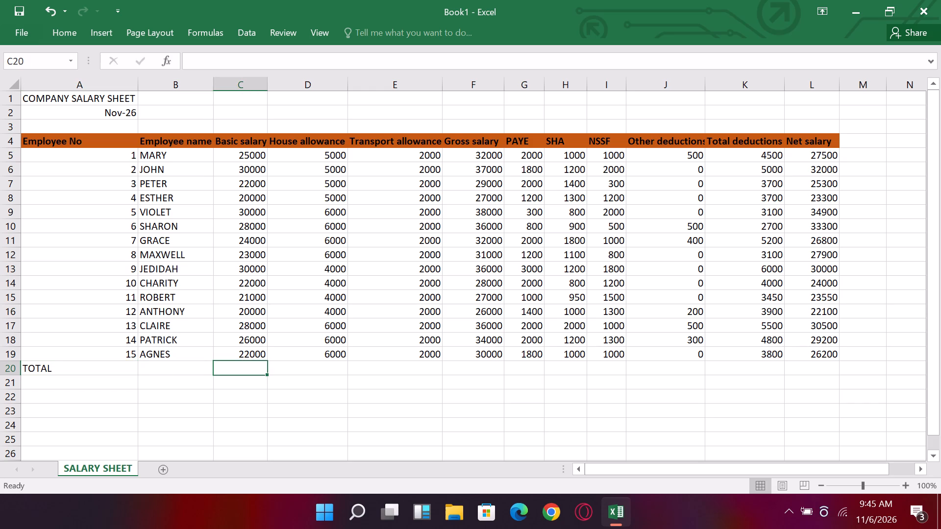
pyautogui.press('=')
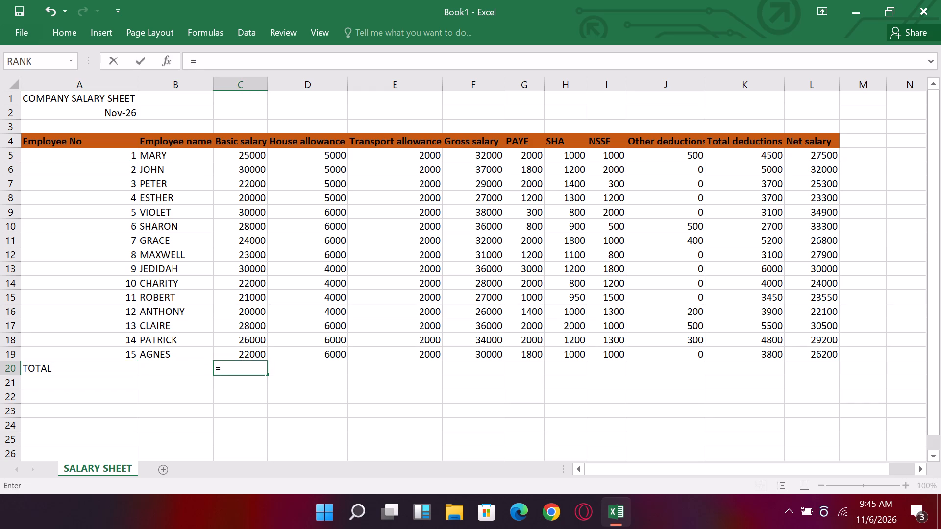
pyautogui.write('SUM')
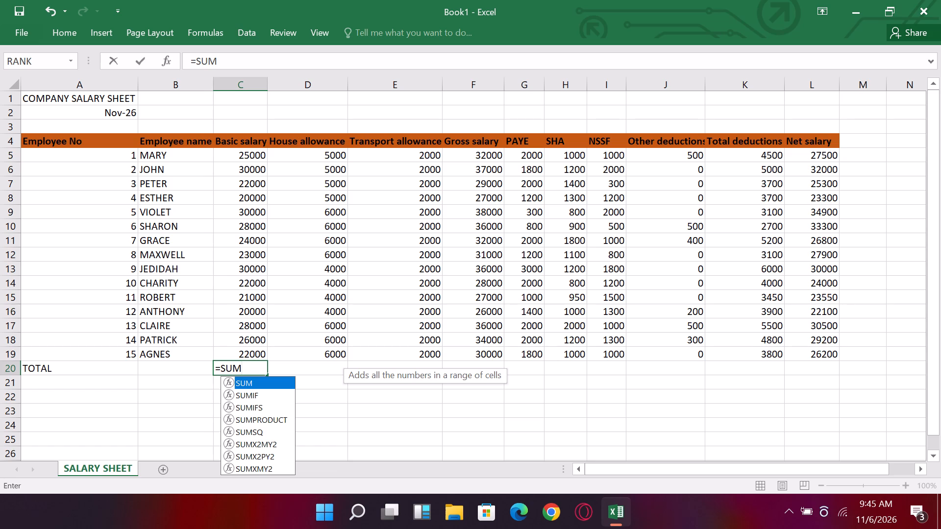
pyautogui.hotkey('shift', '(')
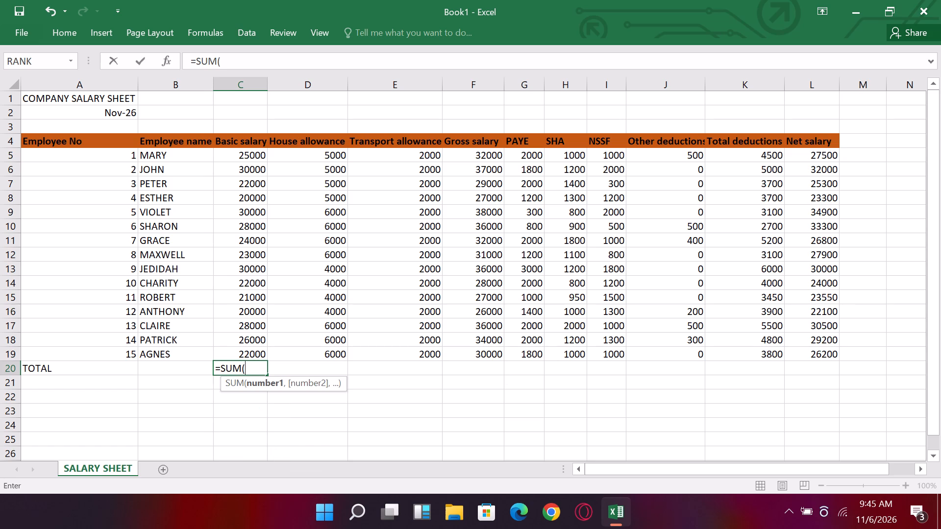
pyautogui.write('C5')
pyautogui.hotkey('shift', ':')
pyautogui.write('C19')
pyautogui.hotkey('shift', ')')
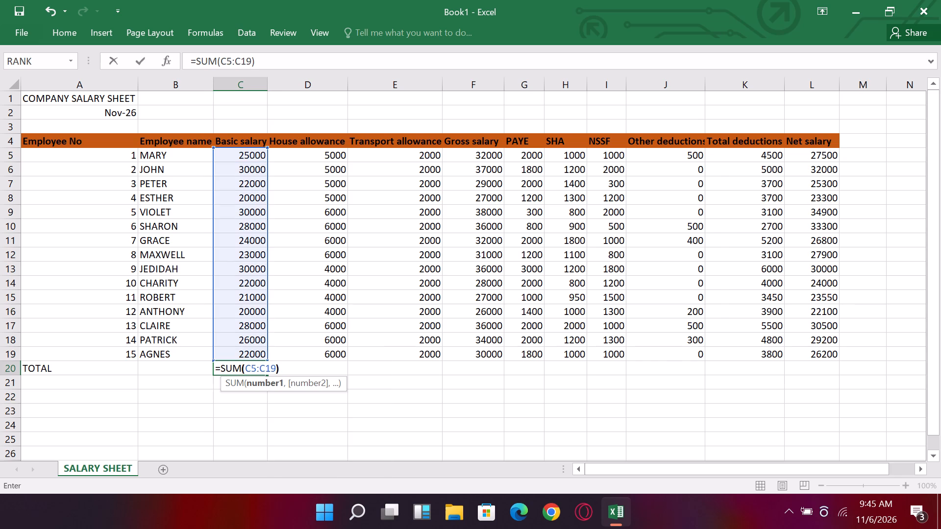
pyautogui.press('Return')
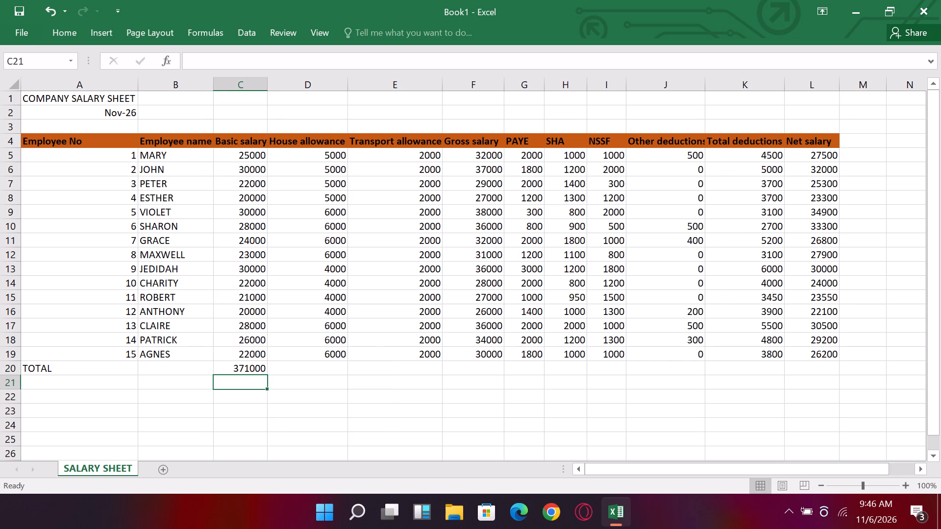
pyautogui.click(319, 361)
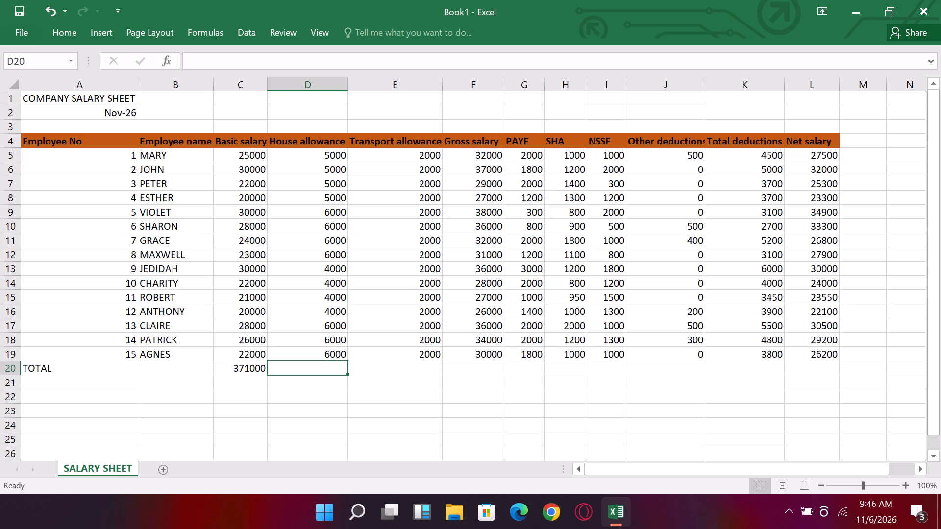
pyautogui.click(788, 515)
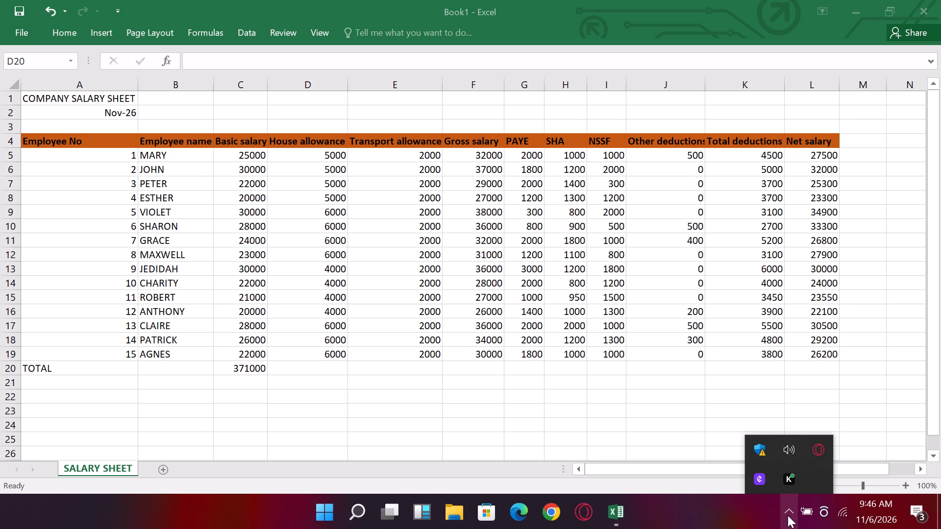
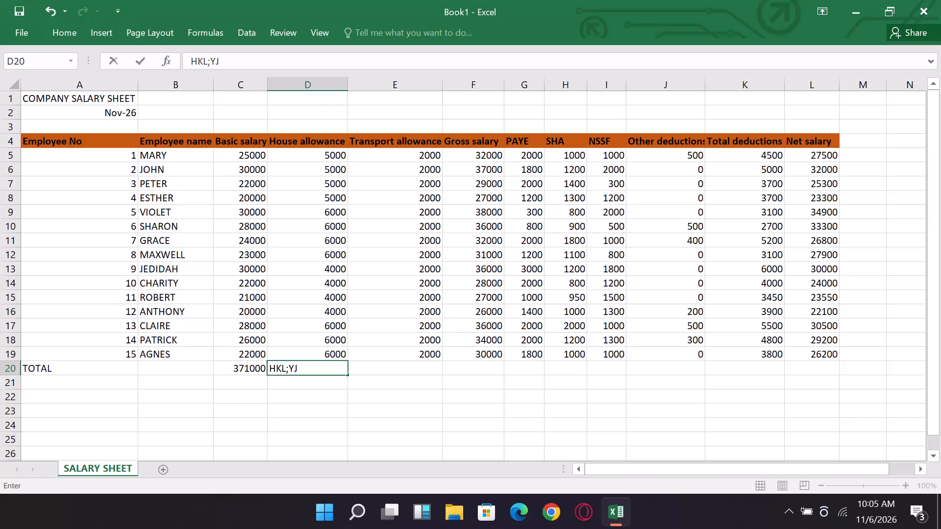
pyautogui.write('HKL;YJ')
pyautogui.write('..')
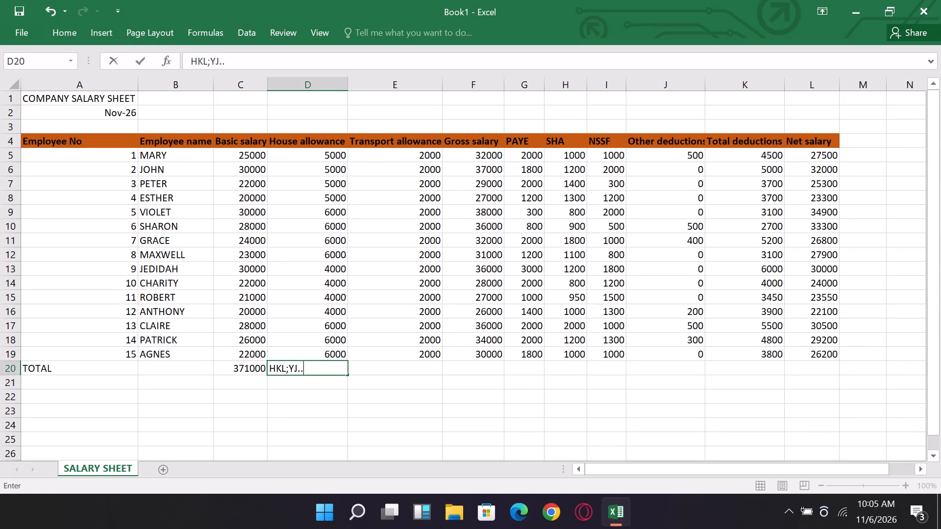
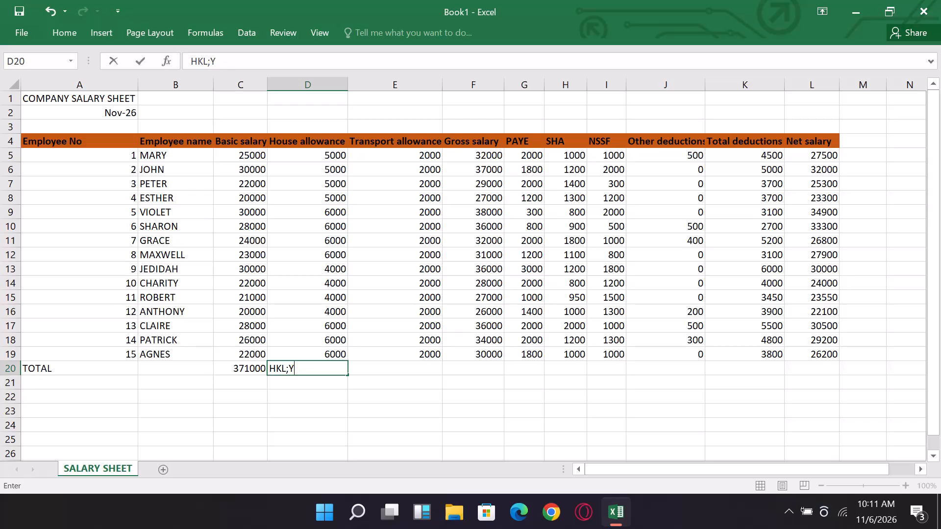
# Erase the stray text being entered in cell D20, the House allowance cell of the TOTAL row.
pyautogui.press('BackSpace')
pyautogui.press('BackSpace')
pyautogui.press('BackSpace')
pyautogui.press('BackSpace')
pyautogui.press('BackSpace')
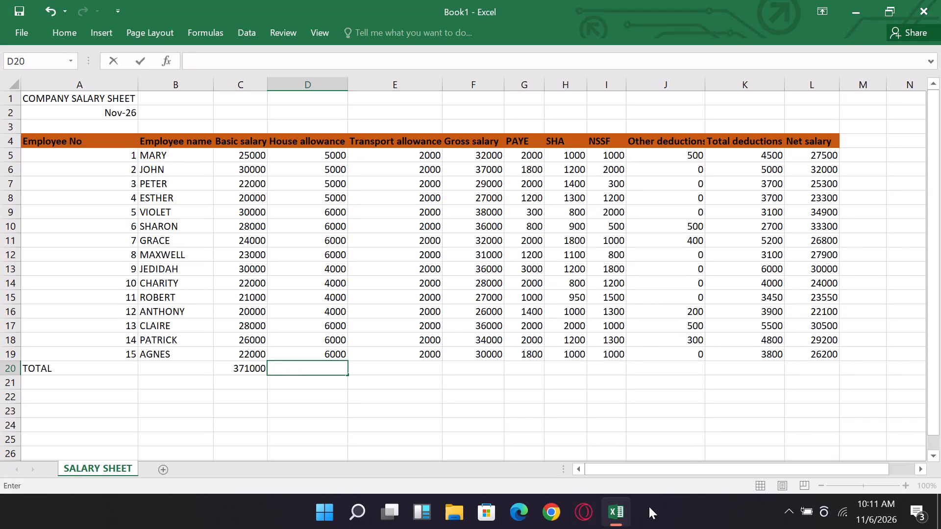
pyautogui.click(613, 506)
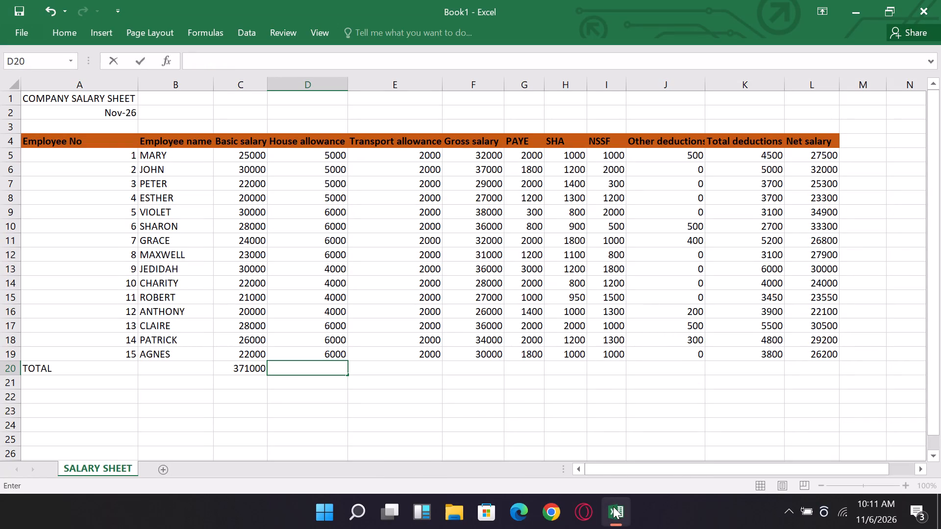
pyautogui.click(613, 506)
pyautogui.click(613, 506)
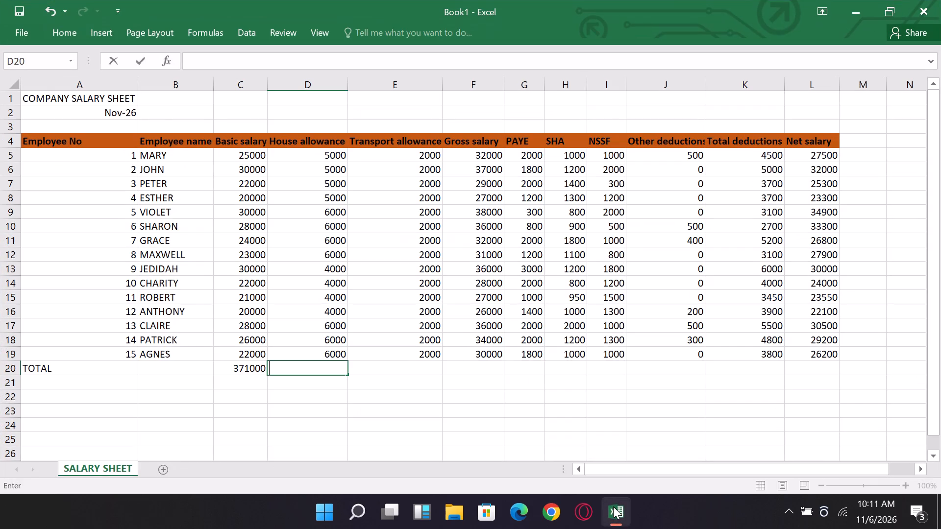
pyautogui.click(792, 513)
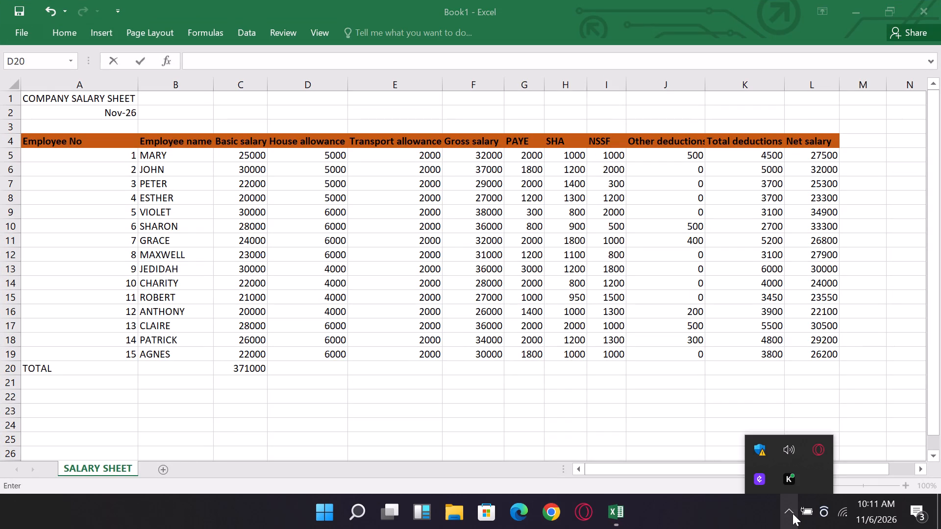
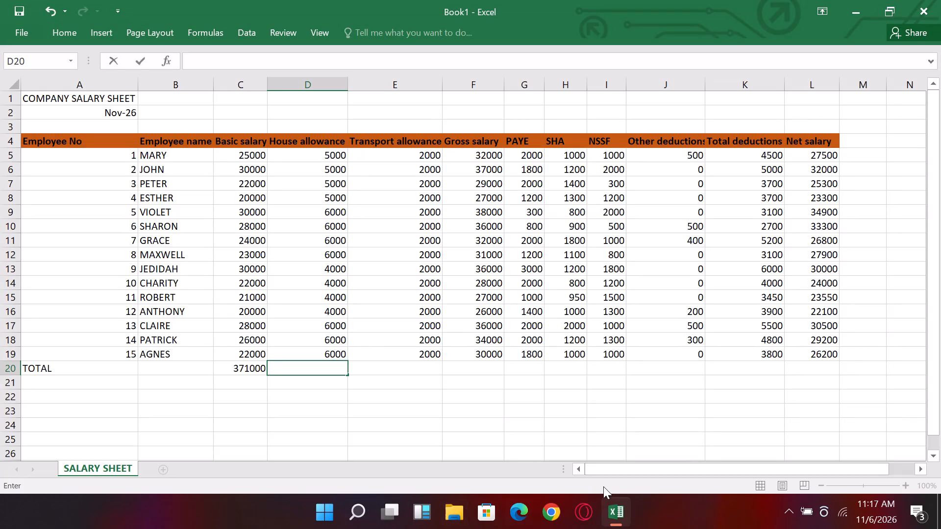
# Show the hidden system tray icons on the Windows taskbar.
pyautogui.click(785, 508)
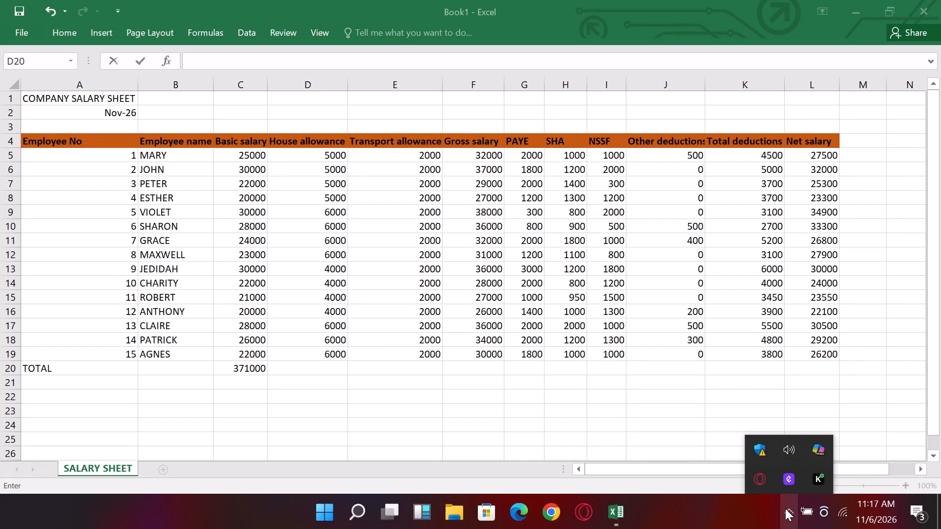
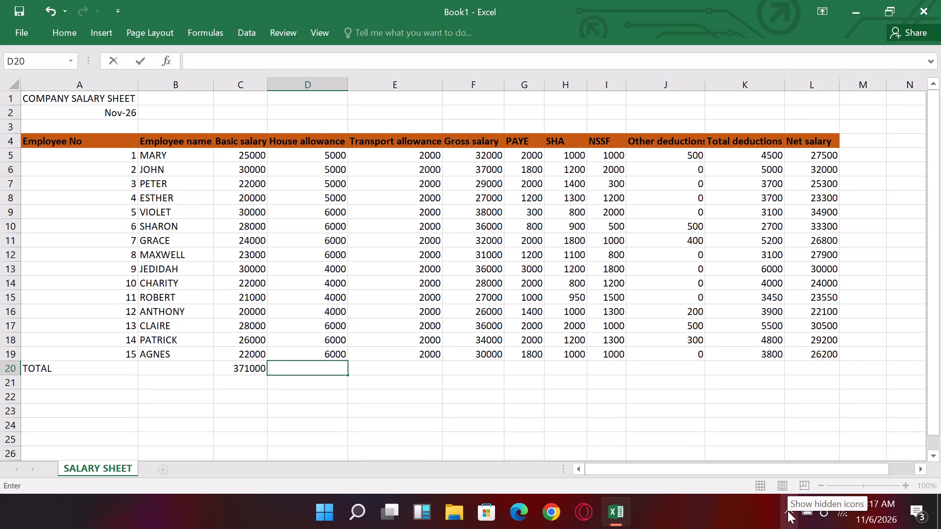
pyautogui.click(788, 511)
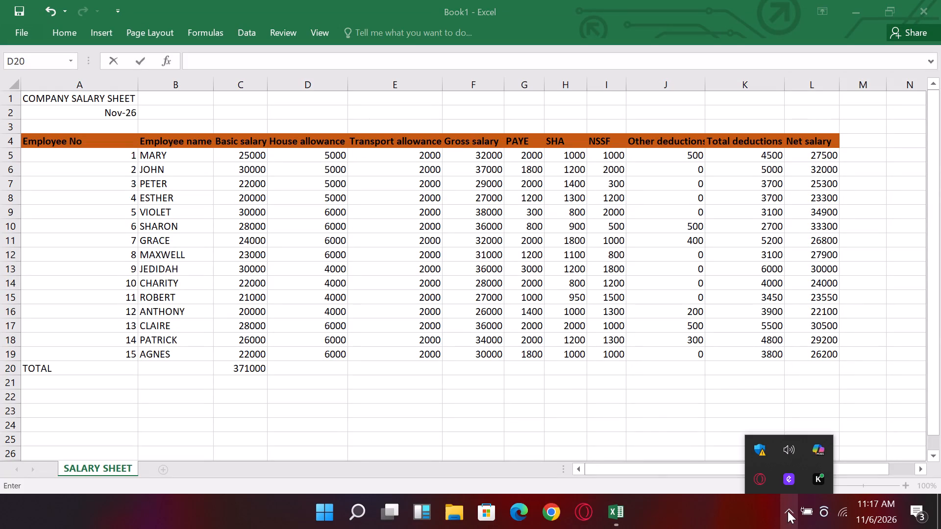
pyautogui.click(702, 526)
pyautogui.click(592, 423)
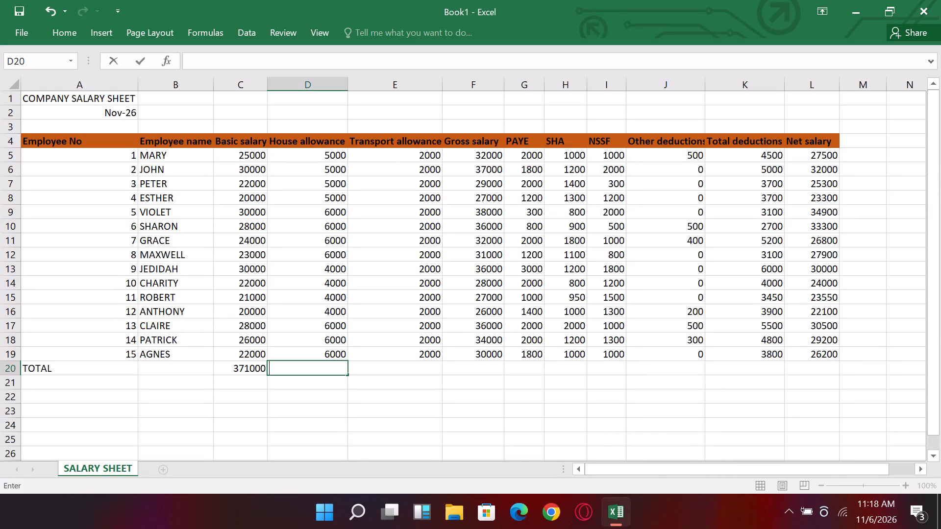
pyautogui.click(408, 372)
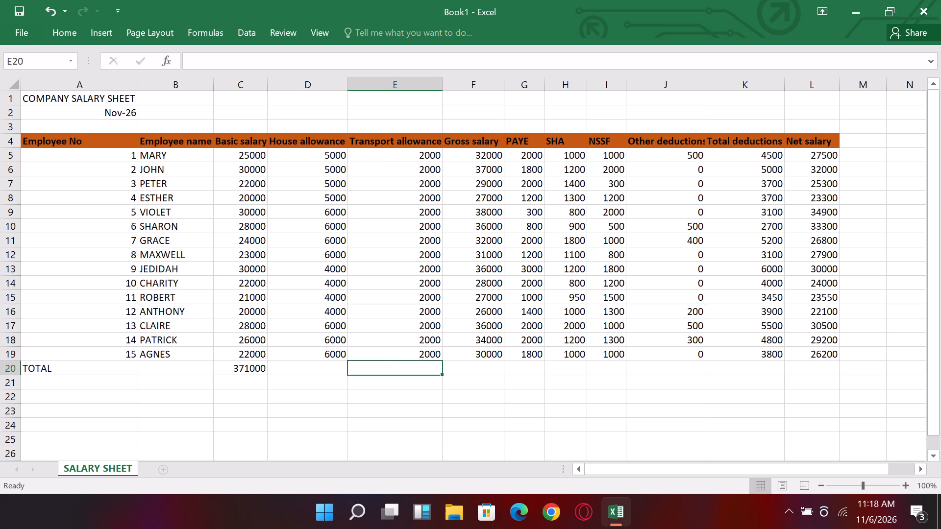
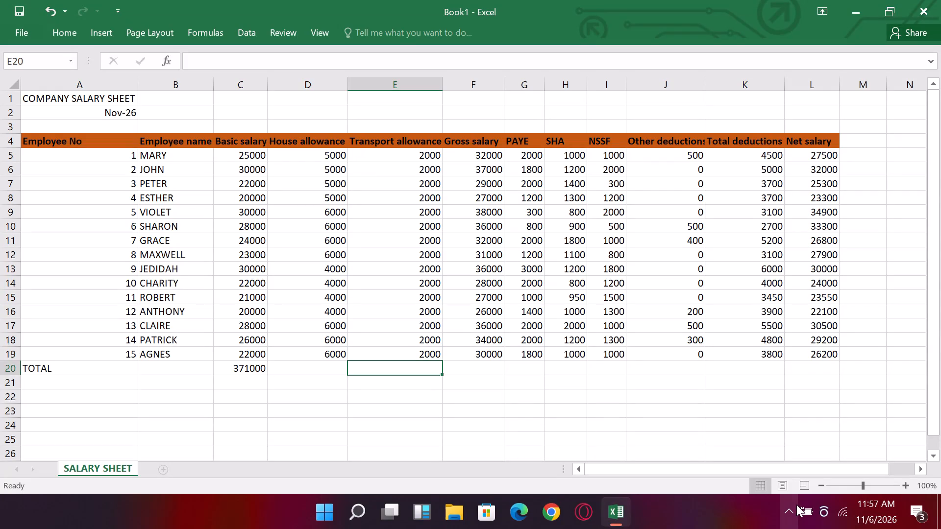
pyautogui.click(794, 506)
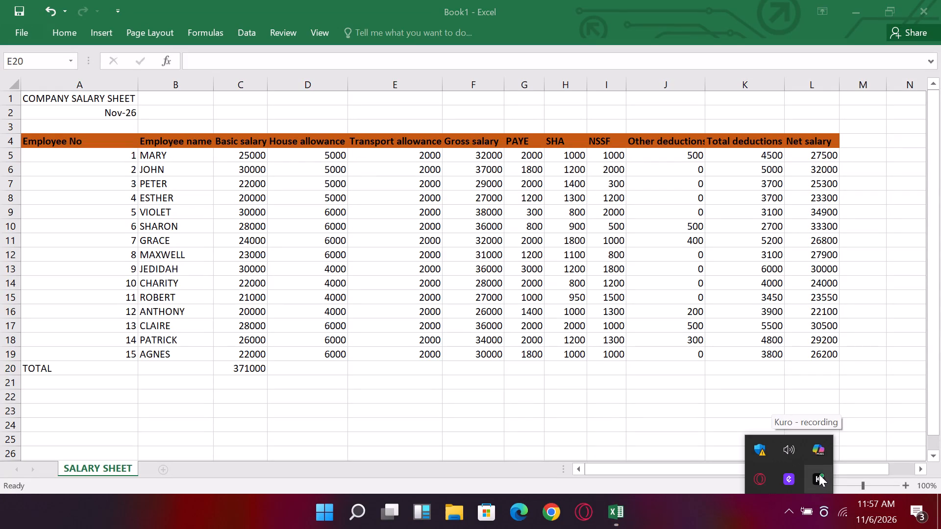
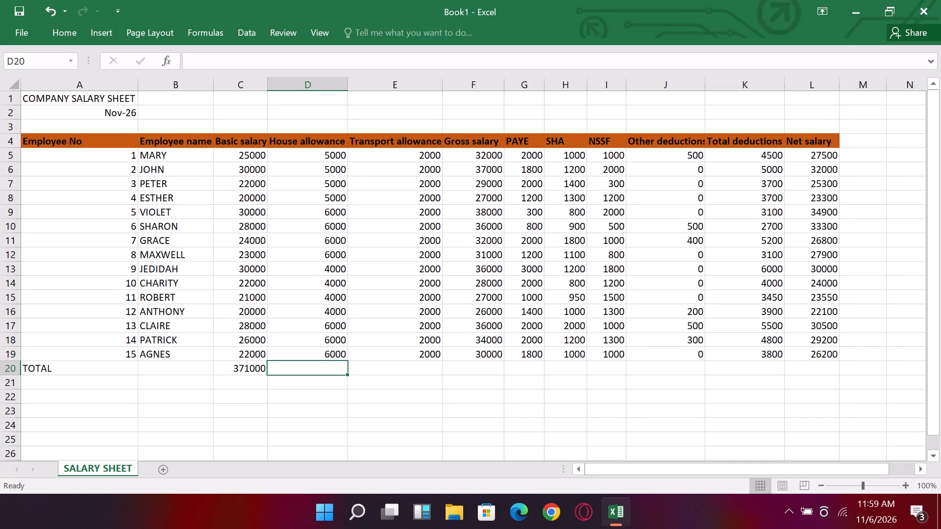
# Total the Gross salary column in cell F20 with the formula =SUM(F5:F19).
pyautogui.click(485, 377)
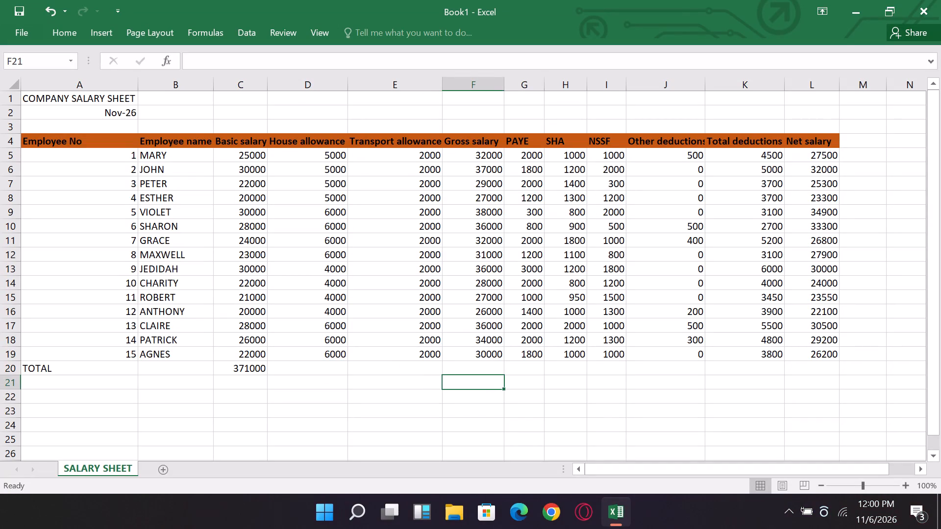
pyautogui.click(490, 372)
pyautogui.write('=SUM')
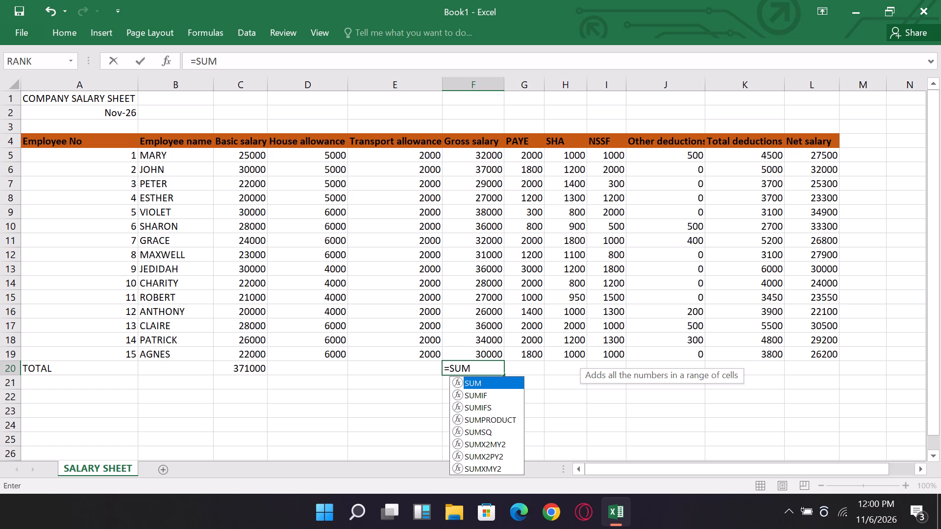
pyautogui.hotkey('shift', '(')
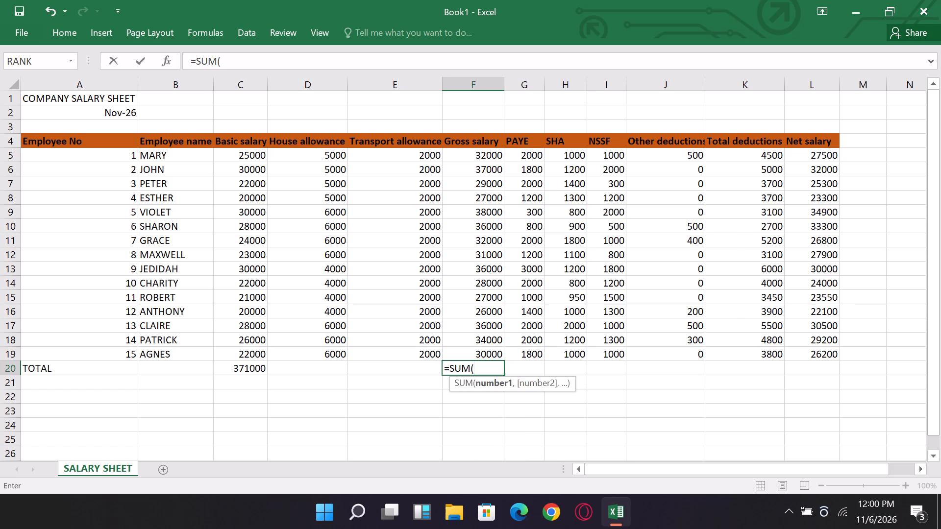
pyautogui.press('f')
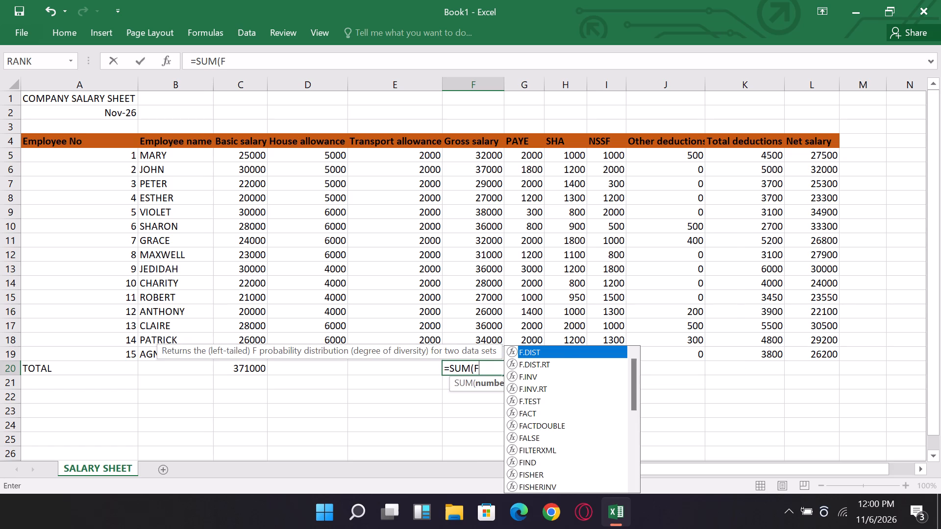
pyautogui.press('5')
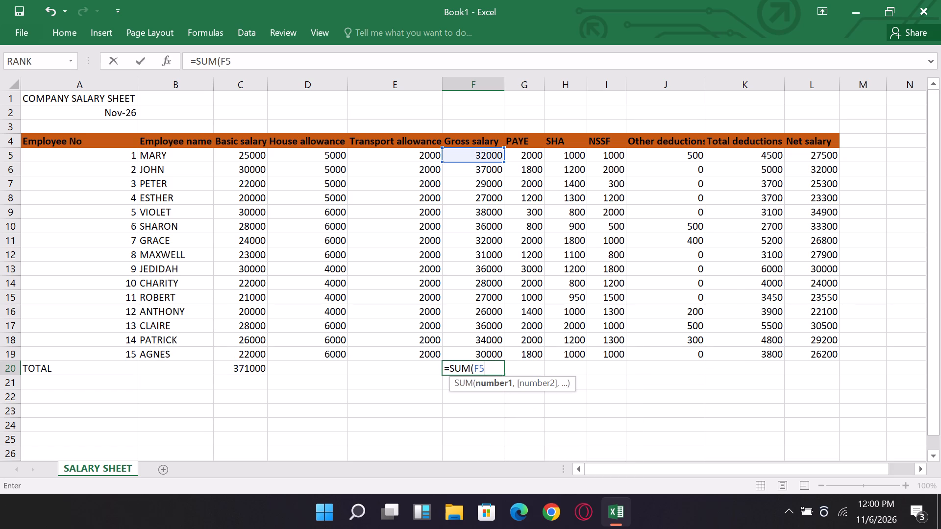
pyautogui.hotkey('shift', ':')
pyautogui.press('f')
pyautogui.write('19')
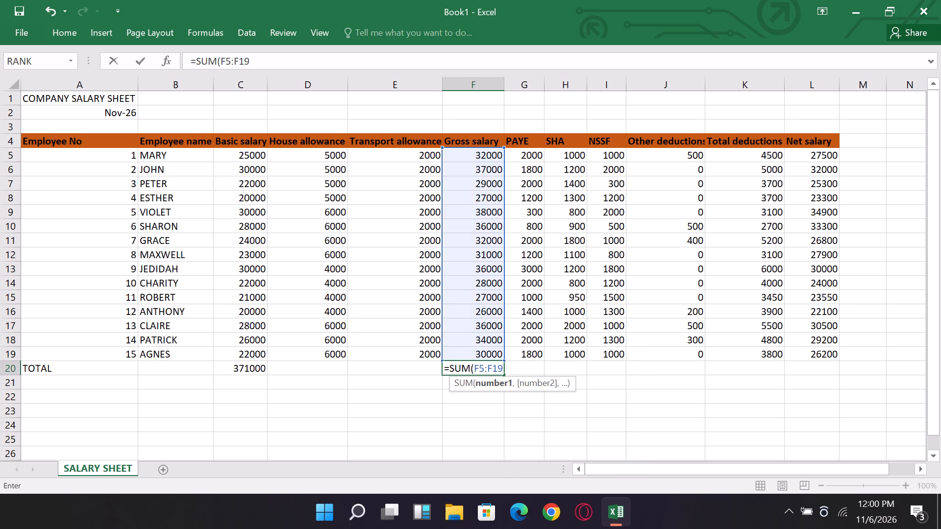
pyautogui.hotkey('shift', ')')
pyautogui.press('Return')
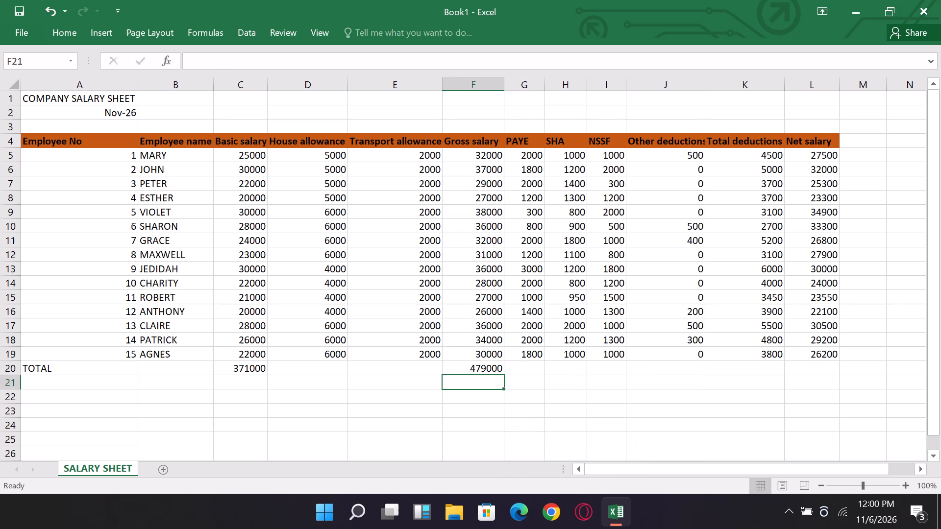
# Total the Total deductions column in cell K20 with the formula =SUM(K5:K19).
pyautogui.click(484, 362)
pyautogui.click(533, 378)
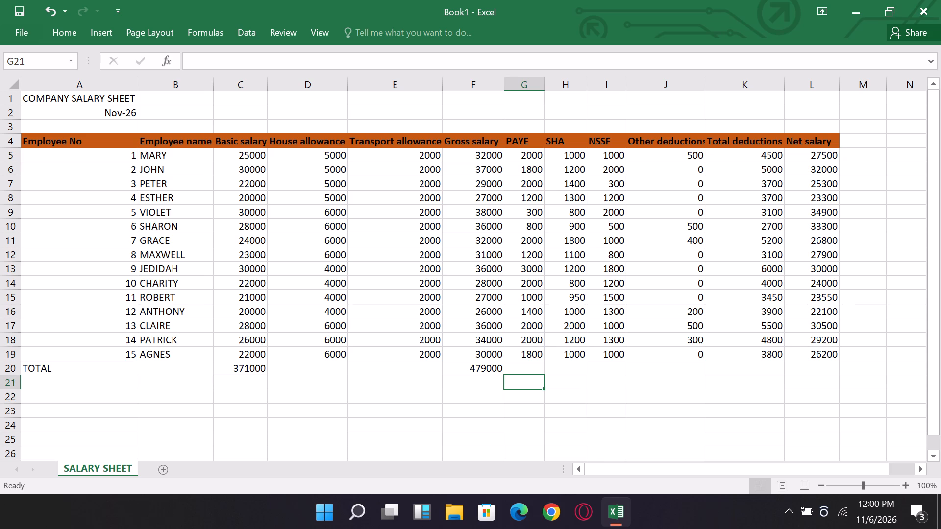
pyautogui.click(765, 367)
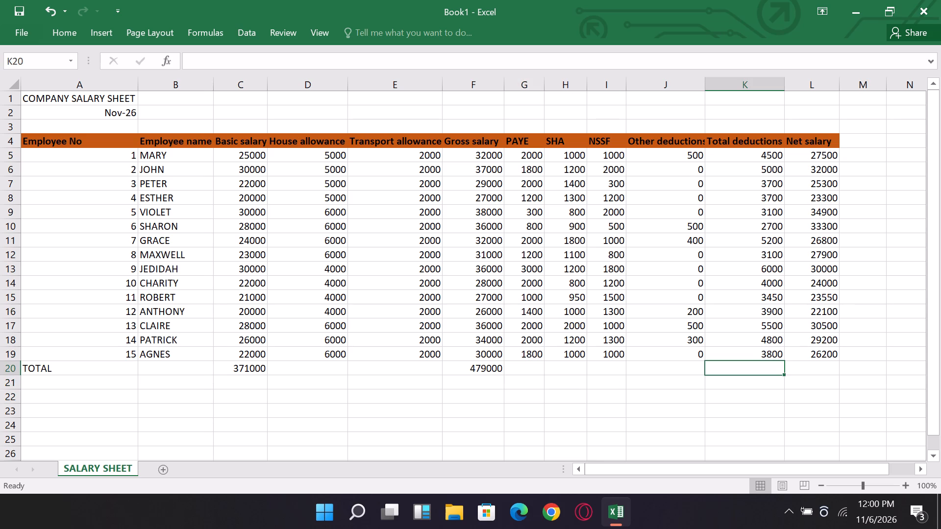
pyautogui.write('=SUM')
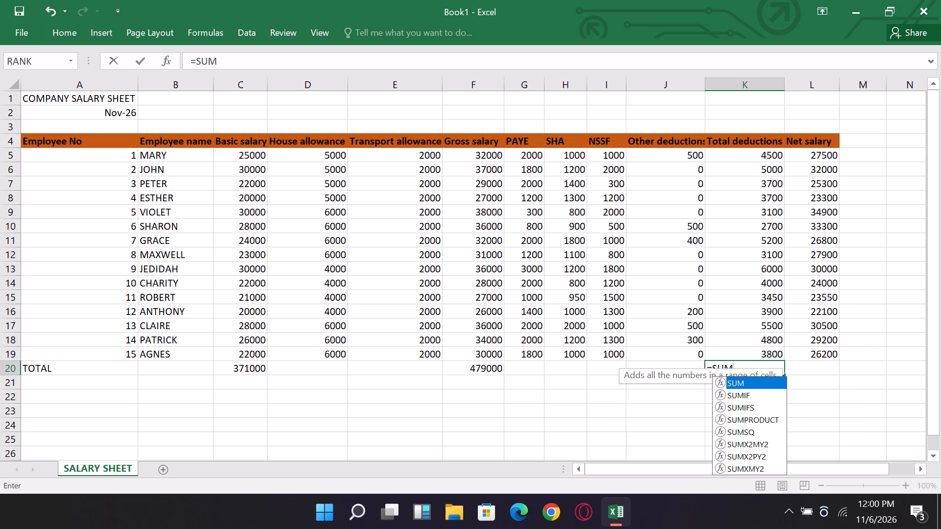
pyautogui.hotkey('shift', '(')
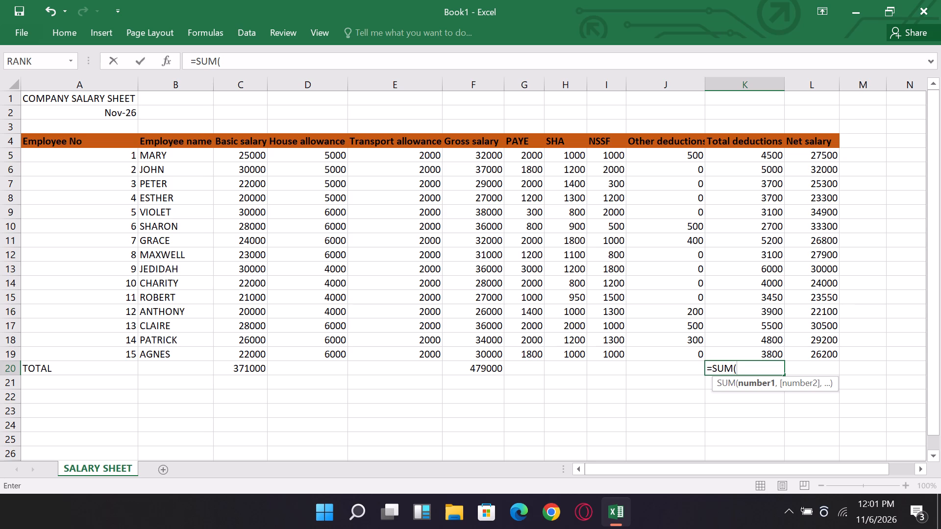
pyautogui.press('k')
pyautogui.press('5')
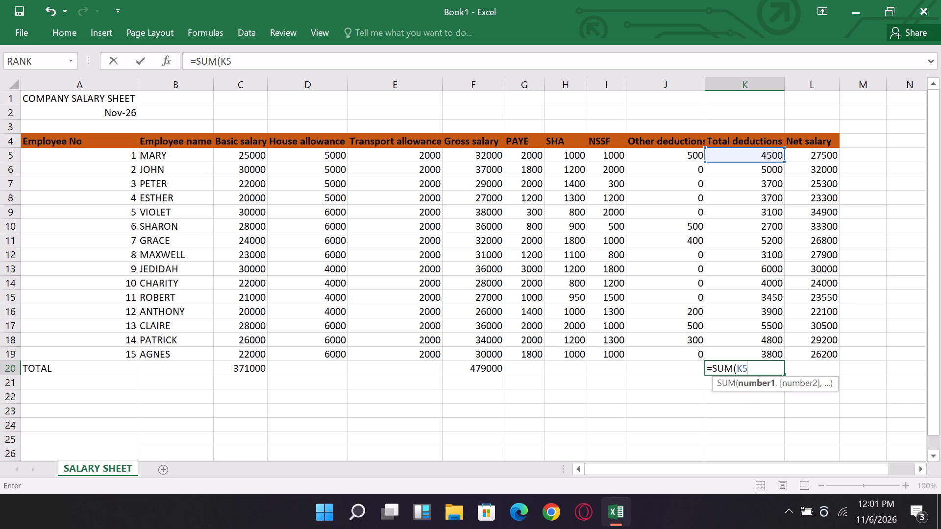
pyautogui.write(':K19')
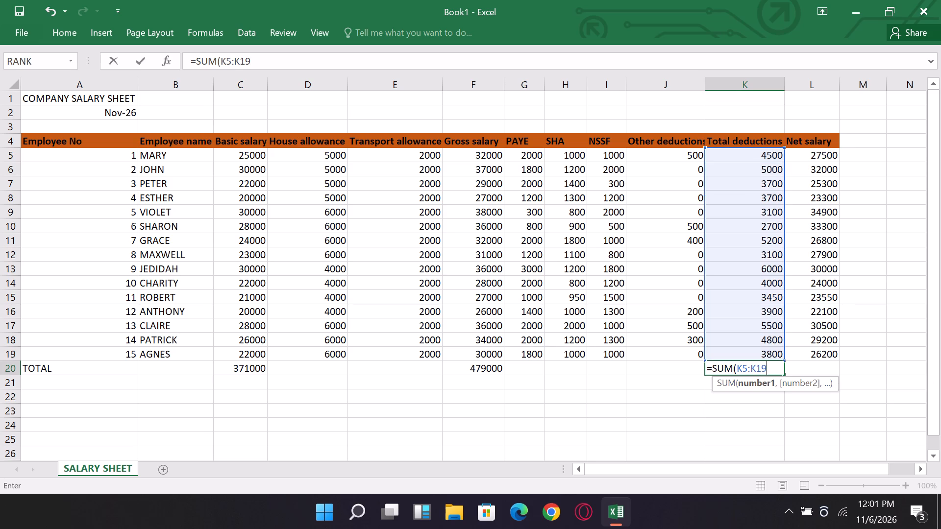
pyautogui.hotkey('shift', ')')
pyautogui.press('Return')
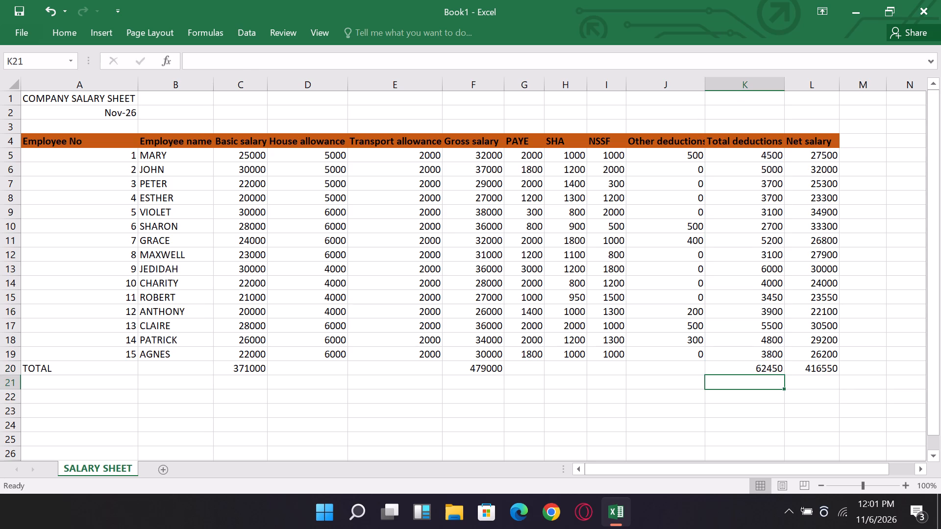
# Clear the Net salary total in L20 and replace it by filling the SUM formula across from K20.
pyautogui.click(757, 369)
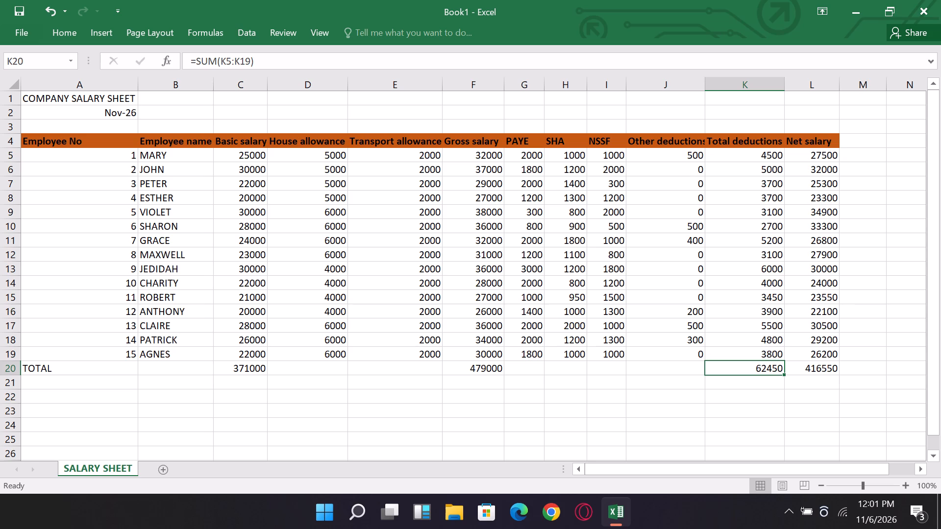
pyautogui.click(827, 375)
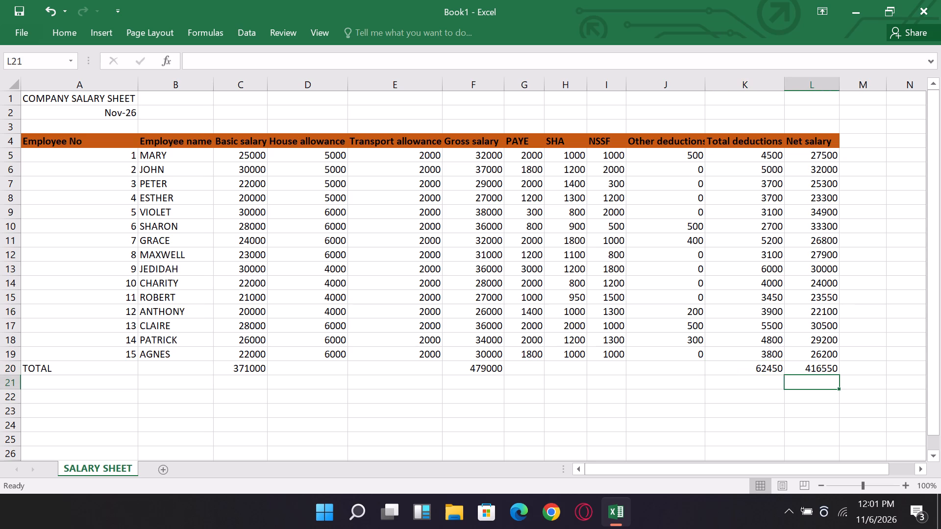
pyautogui.click(818, 367)
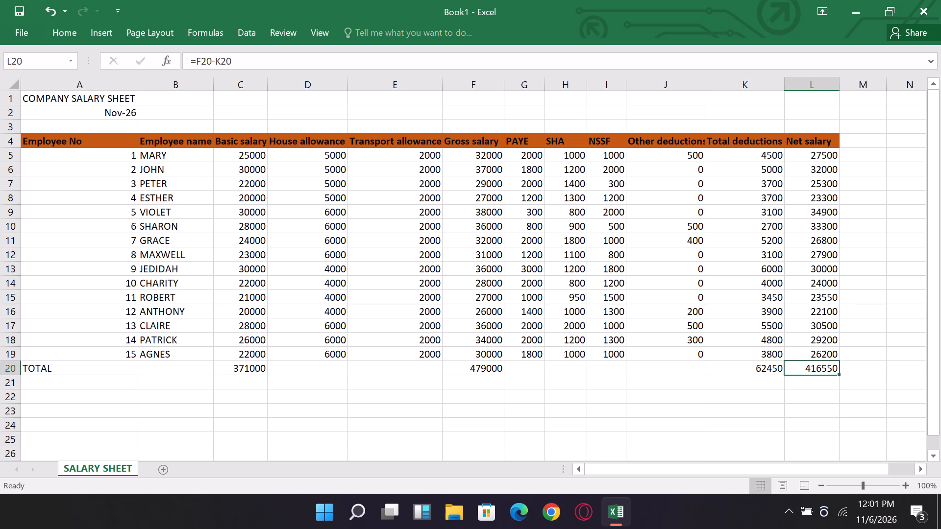
pyautogui.press('BackSpace')
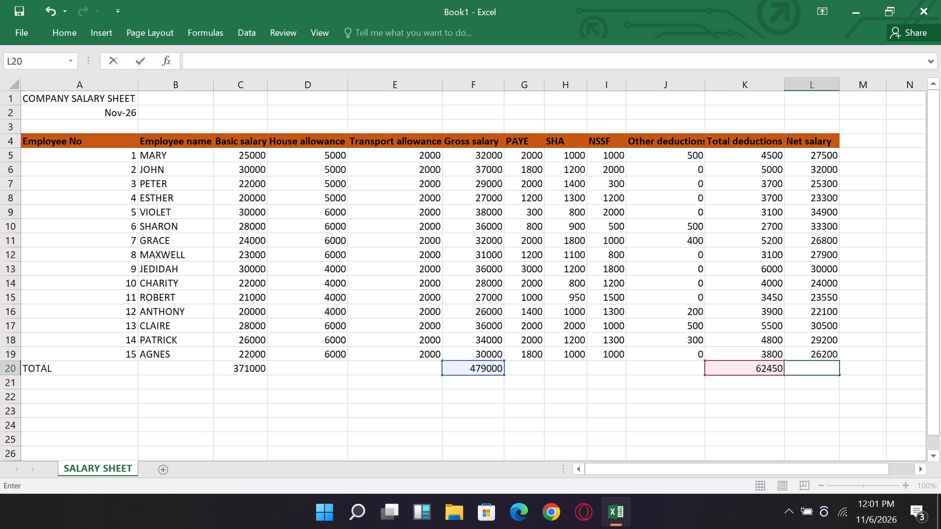
pyautogui.click(796, 369)
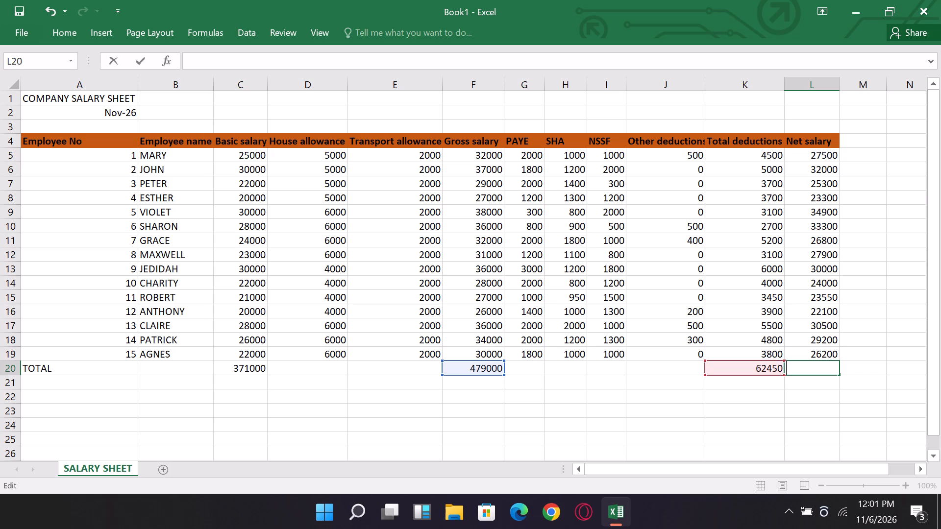
pyautogui.click(778, 368)
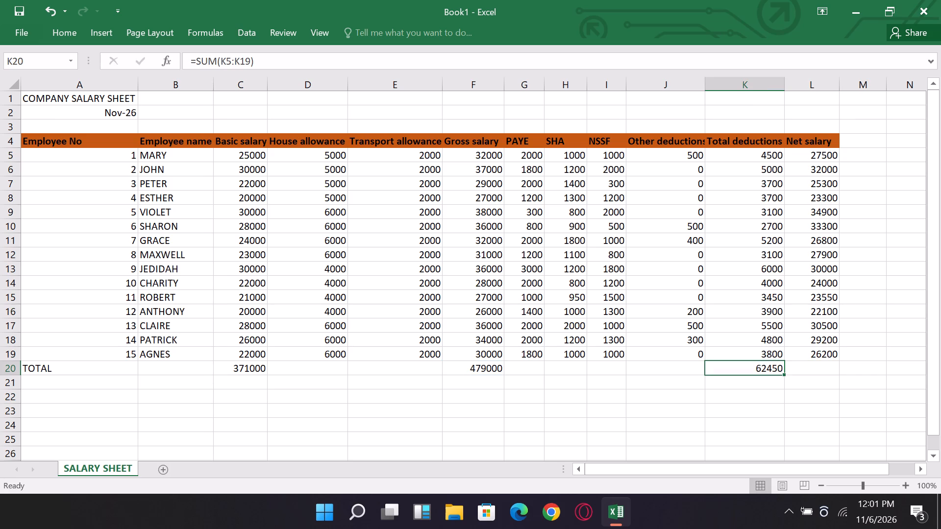
pyautogui.click(783, 374)
pyautogui.moveTo(783, 374); pyautogui.dragTo(792, 372)
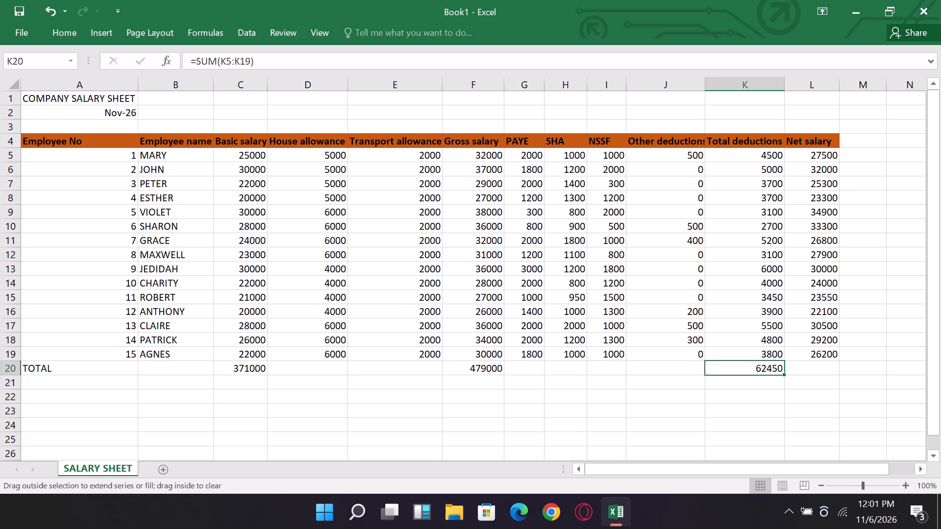
pyautogui.moveTo(792, 372); pyautogui.dragTo(822, 371)
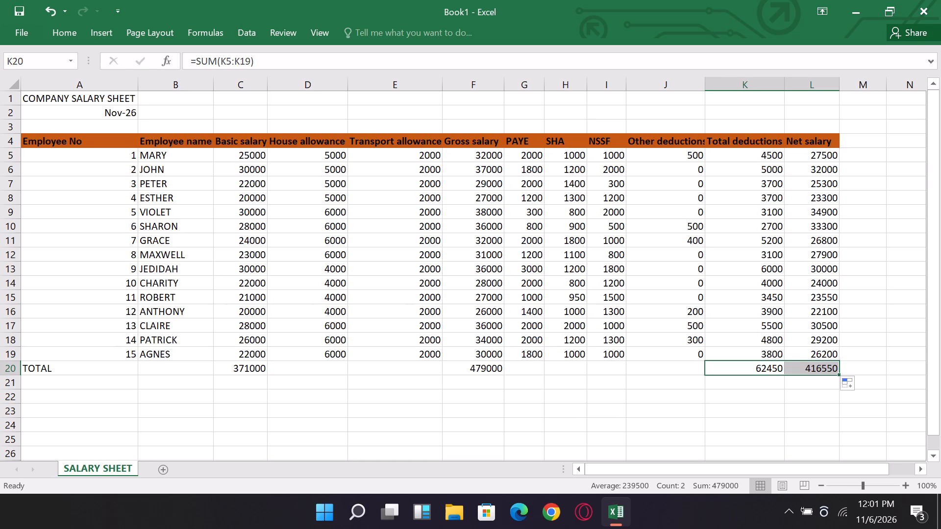
pyautogui.click(788, 424)
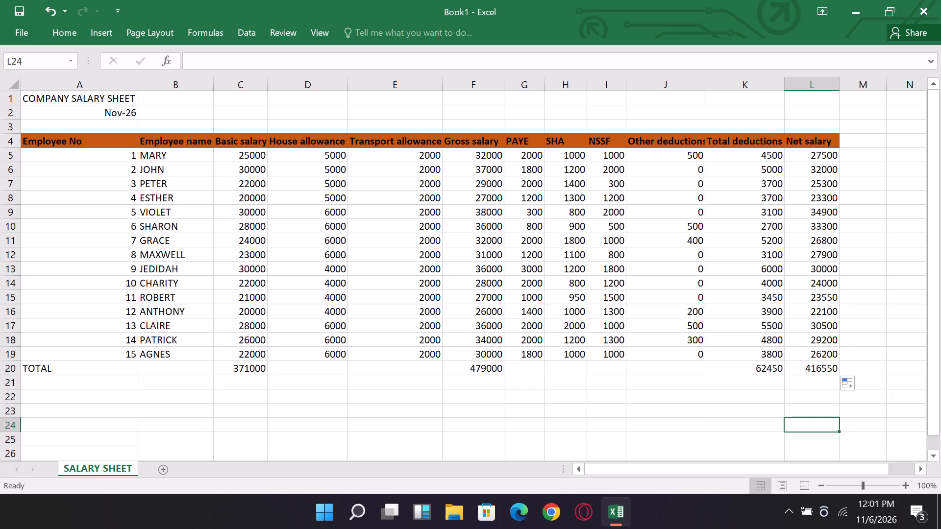
pyautogui.scroll(-1, 105, 55)
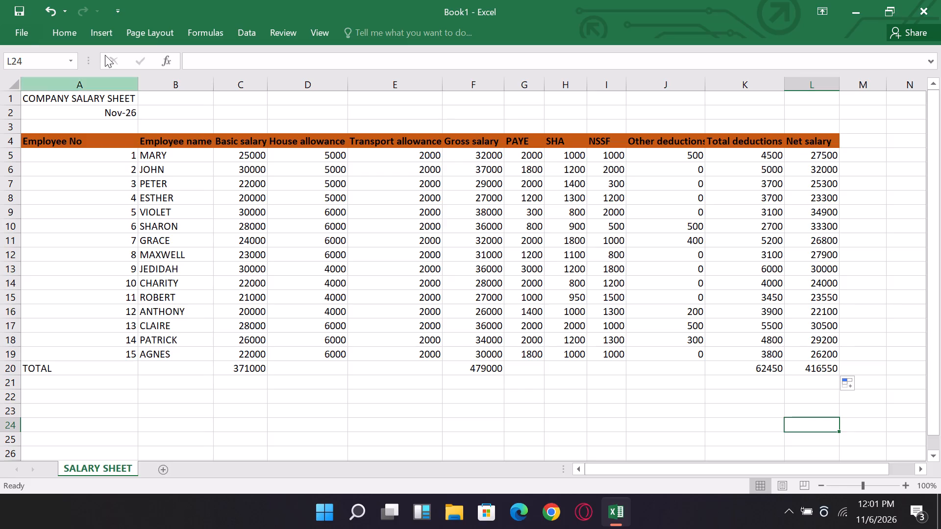
# Save the workbook to the Desktop folder as an Excel Workbook named SALARY SHEET.
pyautogui.click(25, 32)
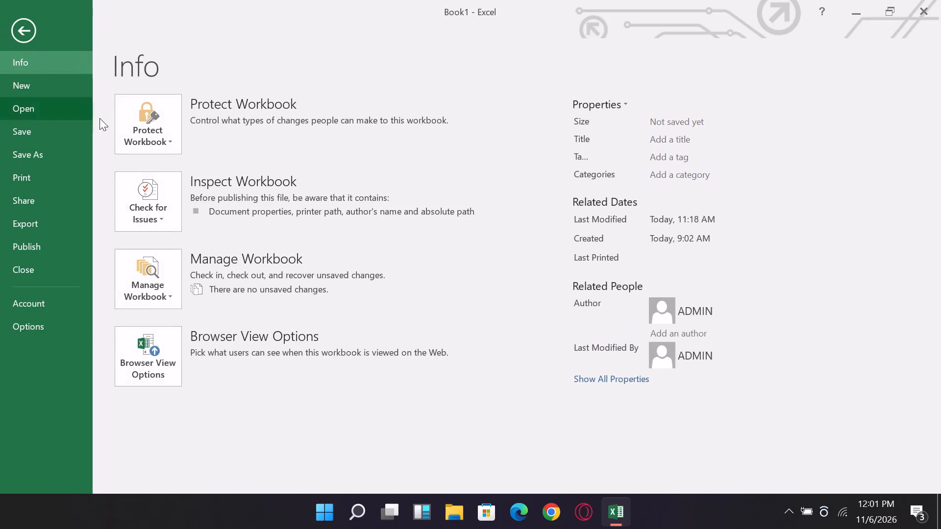
pyautogui.click(50, 150)
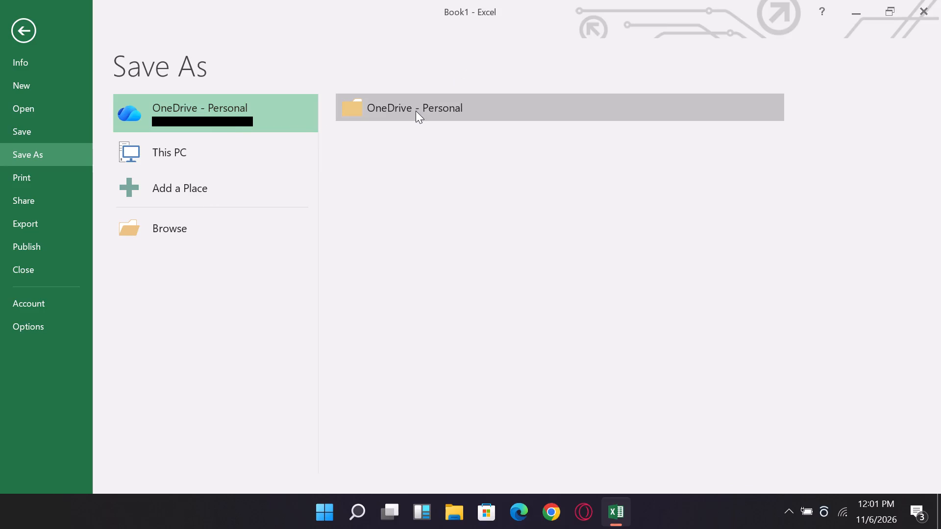
pyautogui.click(68, 141)
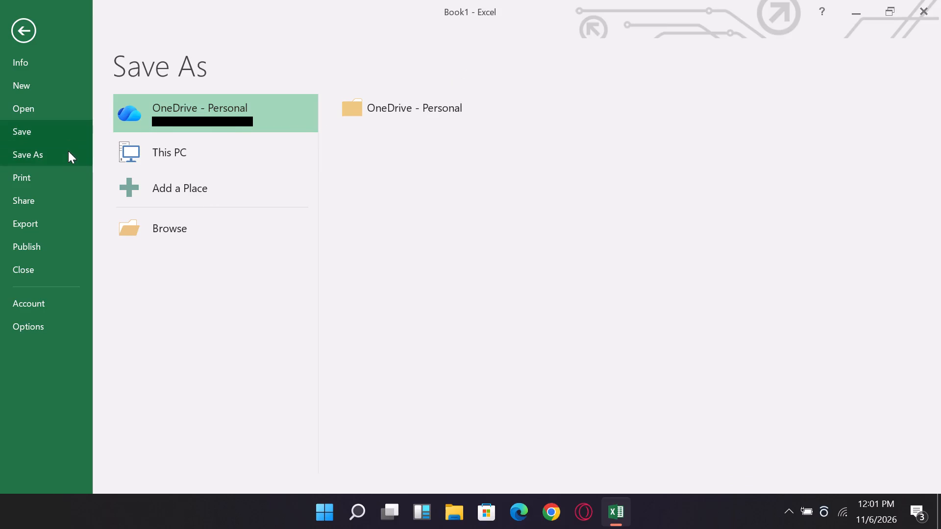
pyautogui.click(67, 164)
pyautogui.click(144, 153)
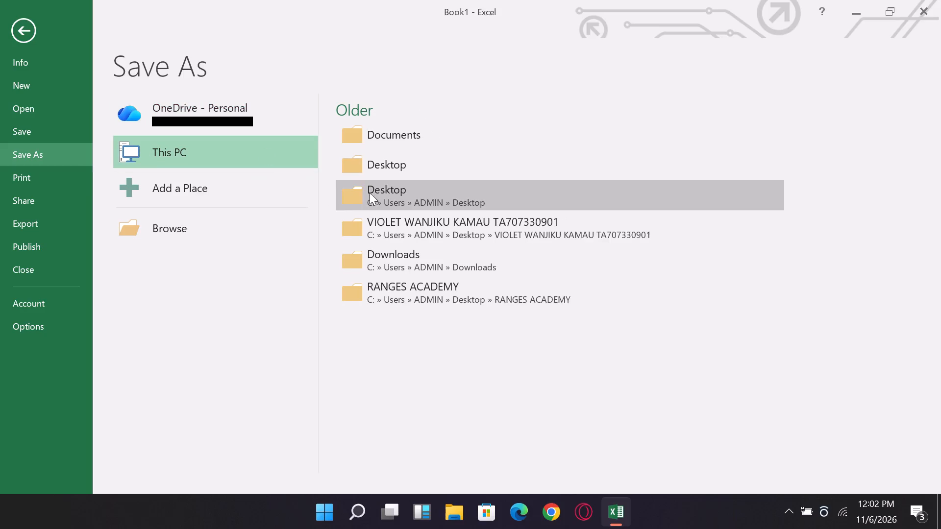
pyautogui.doubleClick(376, 167)
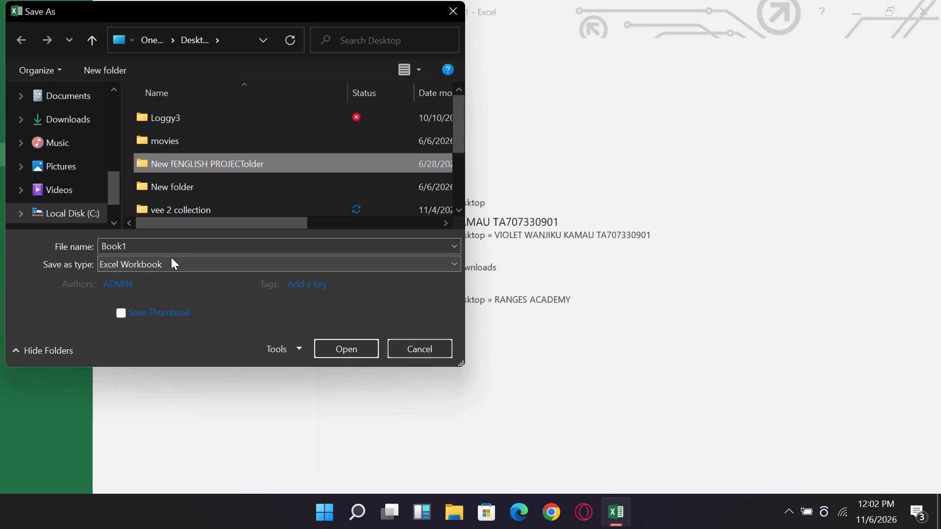
pyautogui.click(181, 246)
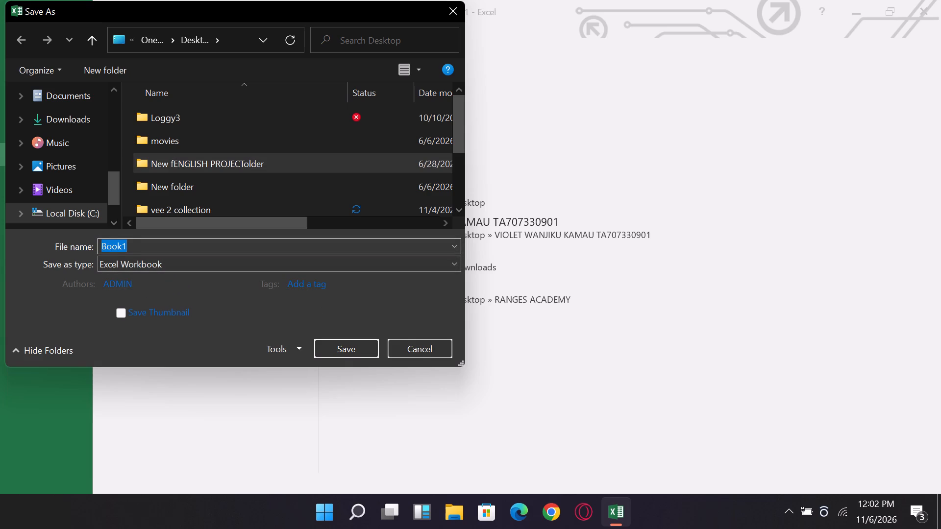
pyautogui.press('BackSpace')
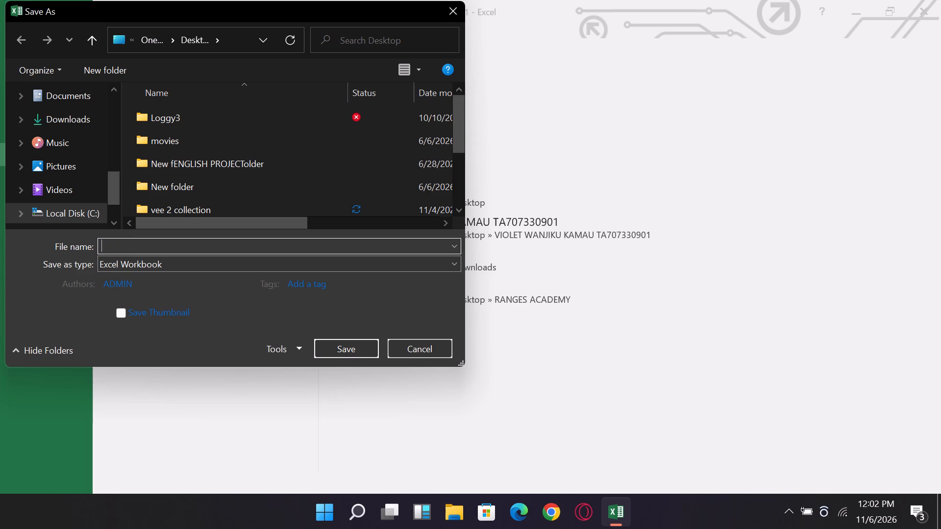
pyautogui.write('SALARY')
pyautogui.press('space')
pyautogui.write('SHEET')
pyautogui.press('Return')
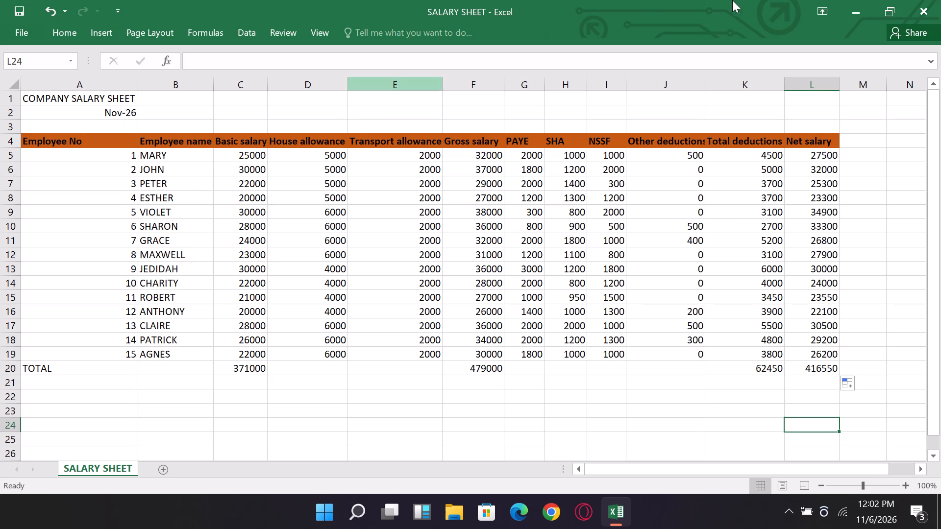
# Close the saved salary workbook and exit Excel.
pyautogui.click(927, 3)
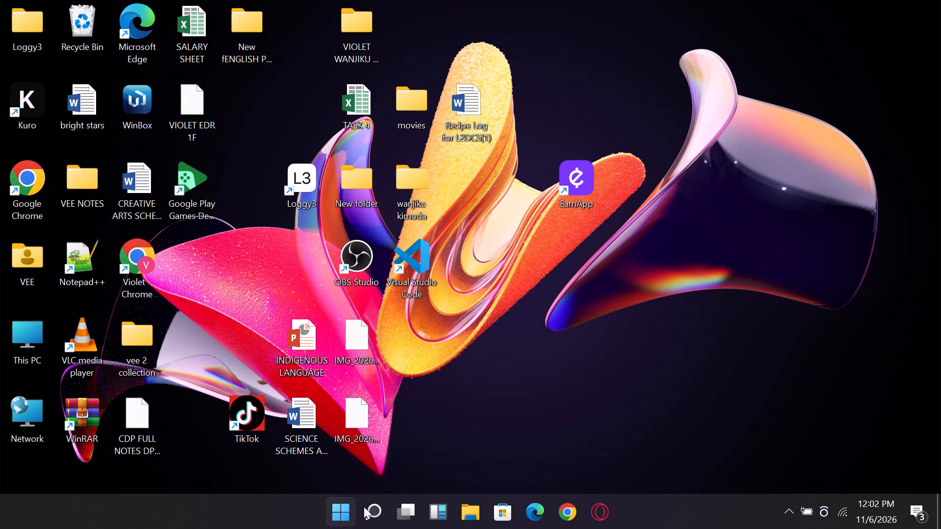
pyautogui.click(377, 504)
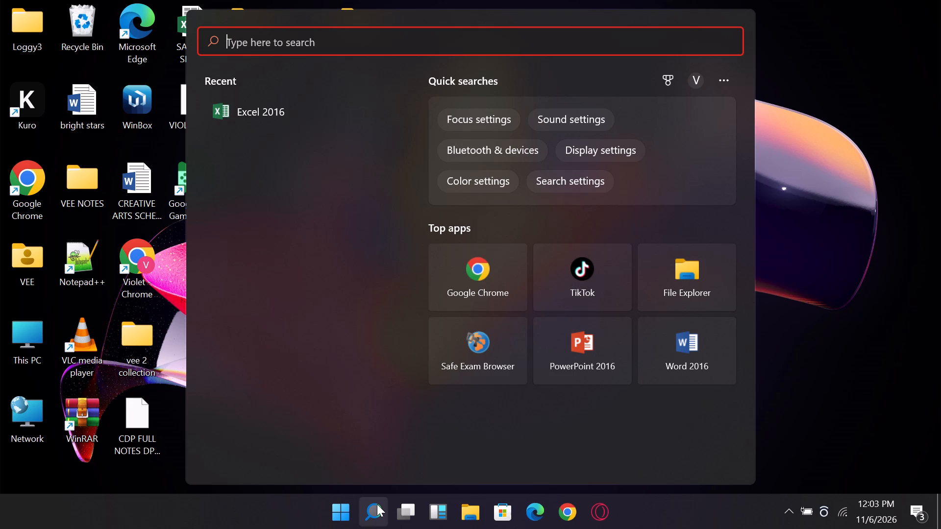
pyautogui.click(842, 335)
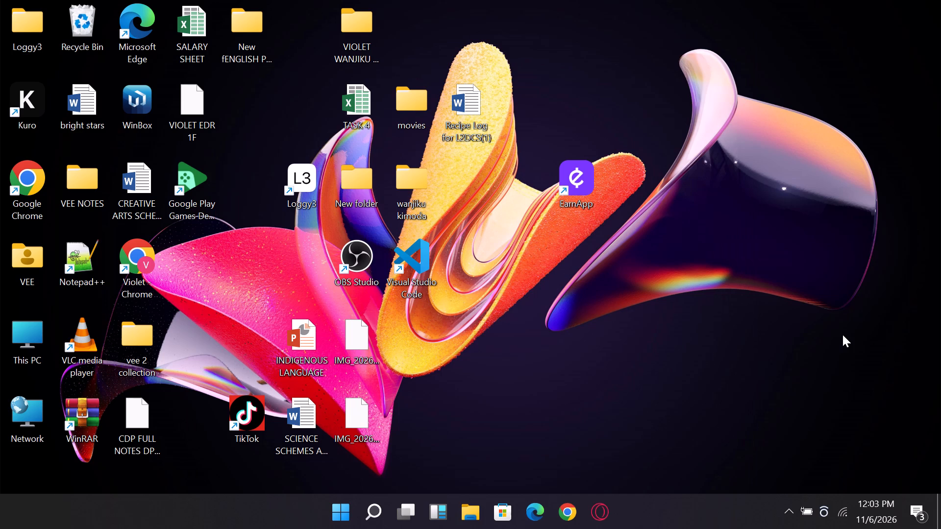